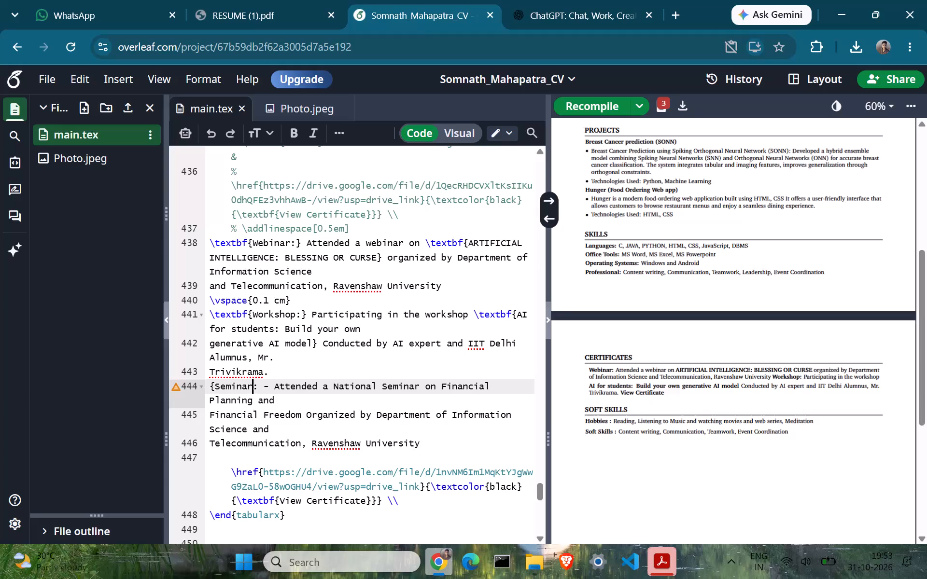
Close the brace after "Seminar:" on line 444 and make the label bold with the \textbf command.
{"action": "key", "text": "Right"}
{"action": "key", "text": "shift+braceright"}
{"action": "key", "text": "Down"}
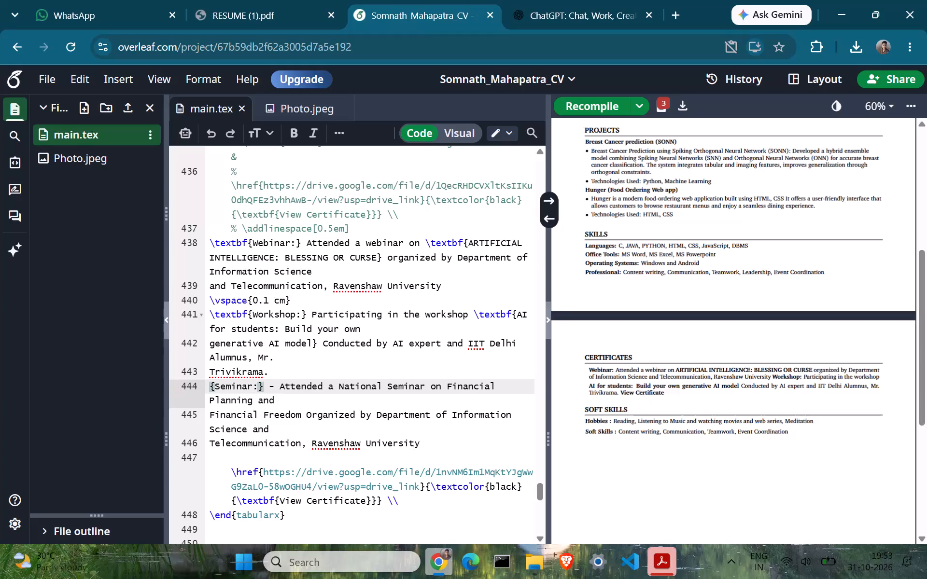
{"action": "key", "text": "Left"}
{"action": "key", "text": "Left"}
{"action": "key", "text": "Left"}
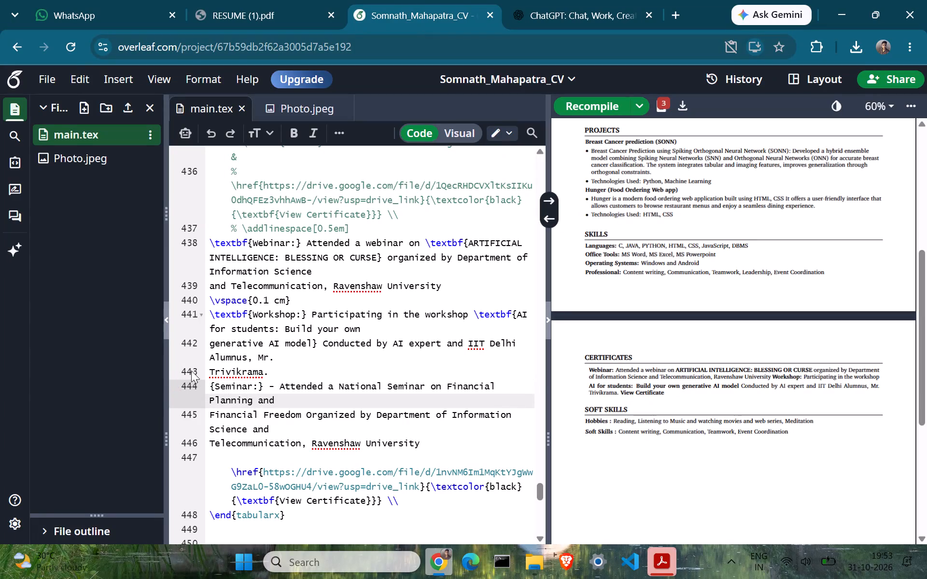
{"action": "left_click", "coordinate": [209, 383]}
{"action": "type", "text": "\\text"}
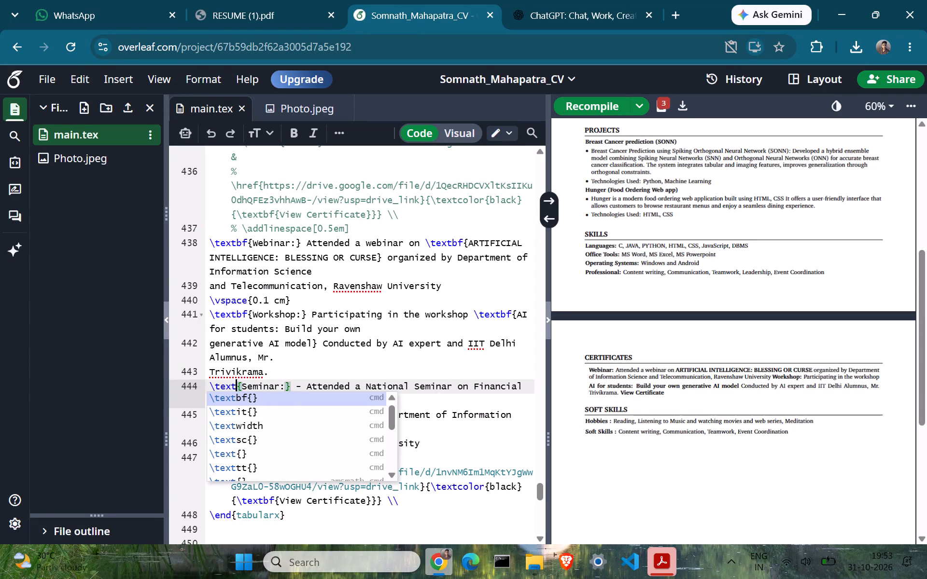
{"action": "type", "text": "bf"}
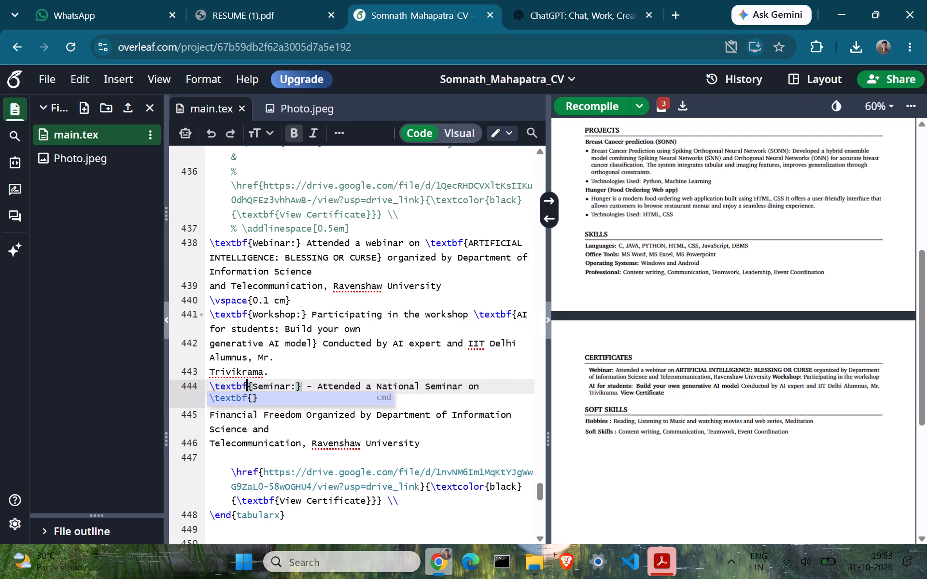
{"action": "left_click", "coordinate": [305, 356]}
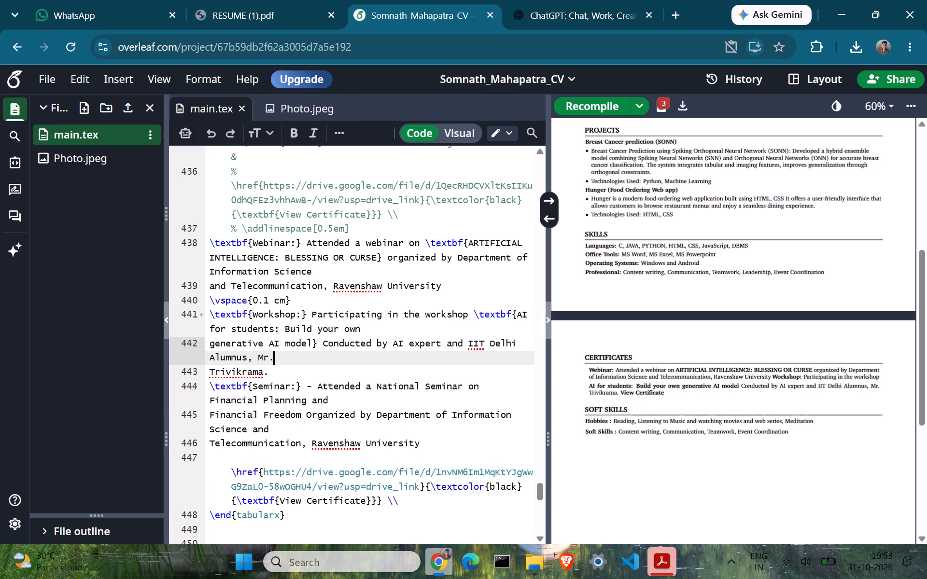
Check the seminar entry's wording and emphasis in RESUME (1).pdf, and return to the CV source in Overleaf.
{"action": "left_click", "coordinate": [265, 0]}
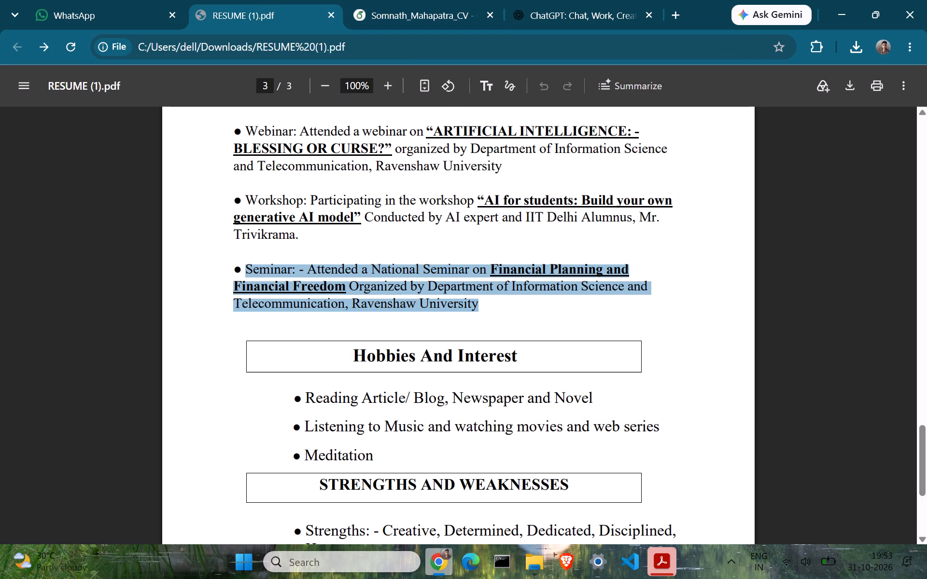
{"action": "left_click", "coordinate": [361, 0]}
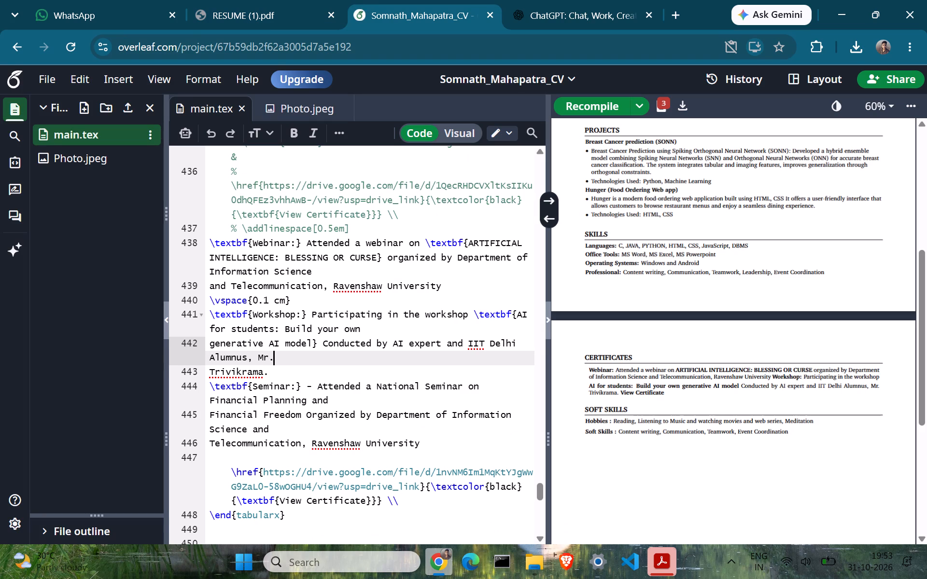
Make "Financial Planning and Financial Freedom" in the seminar entry bold with the \textbf command.
{"action": "left_click", "coordinate": [209, 400]}
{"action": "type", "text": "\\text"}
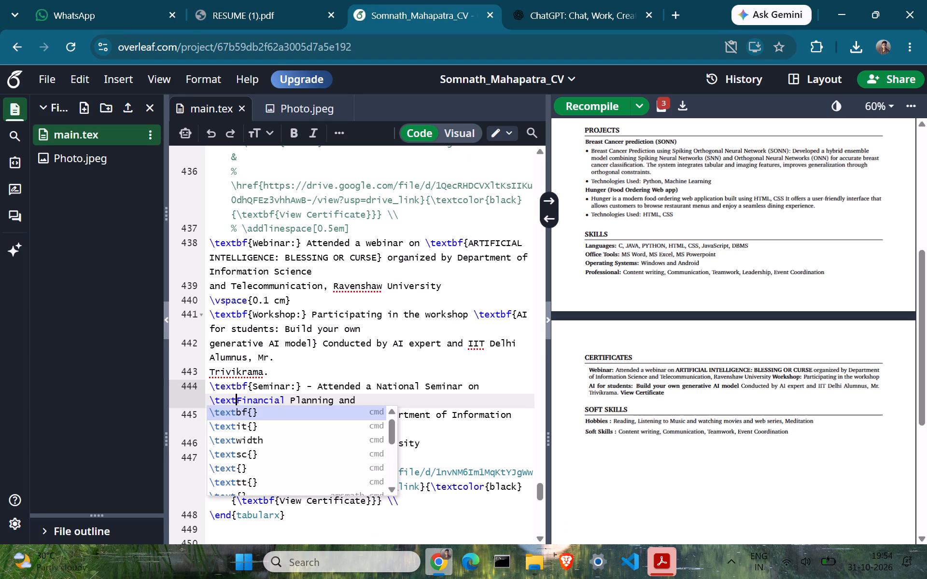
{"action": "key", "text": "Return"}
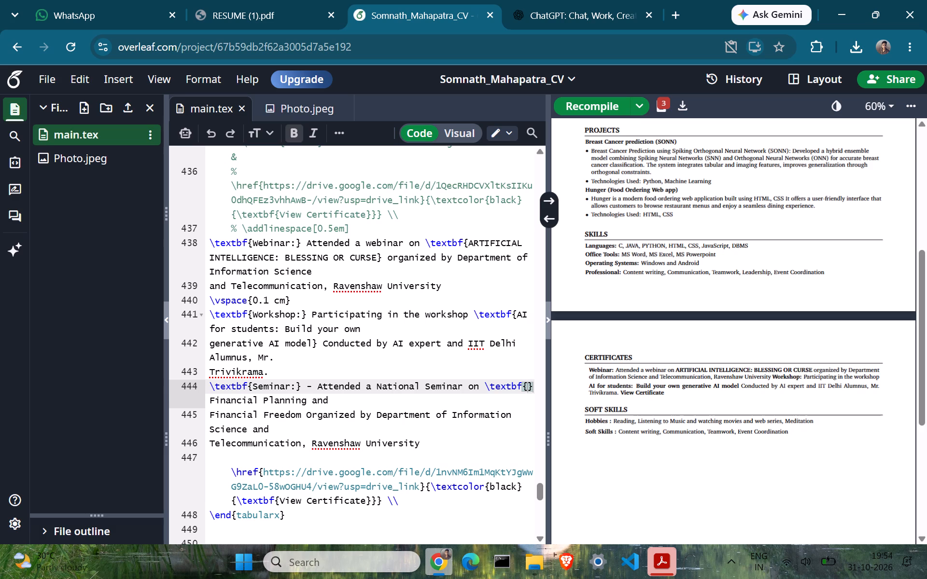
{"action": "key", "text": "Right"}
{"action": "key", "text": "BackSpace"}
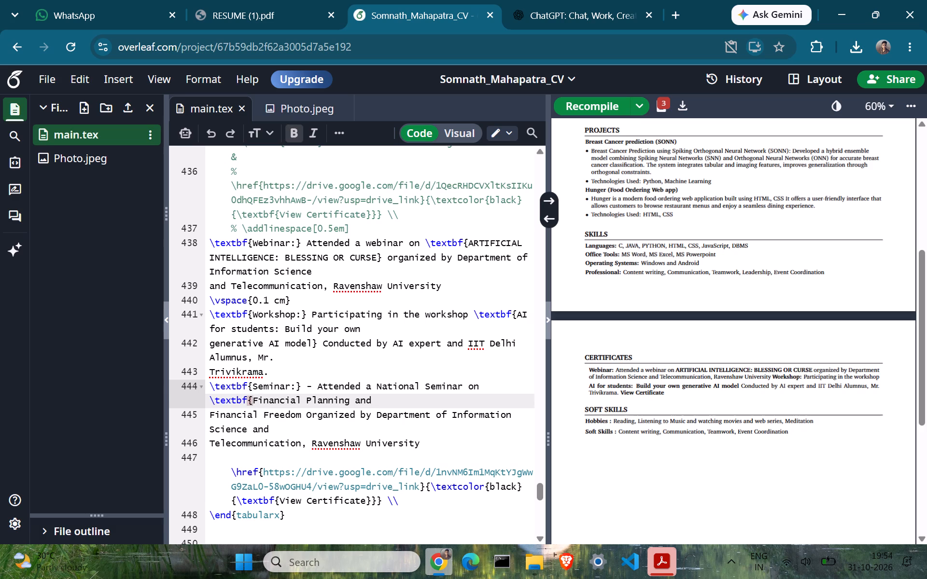
{"action": "left_click", "coordinate": [301, 414]}
{"action": "key", "text": "shift+braceright"}
Copy the \vspace{0.1 cm} command from line 440 onto a new line between the workshop and seminar entries.
{"action": "left_click", "coordinate": [285, 372]}
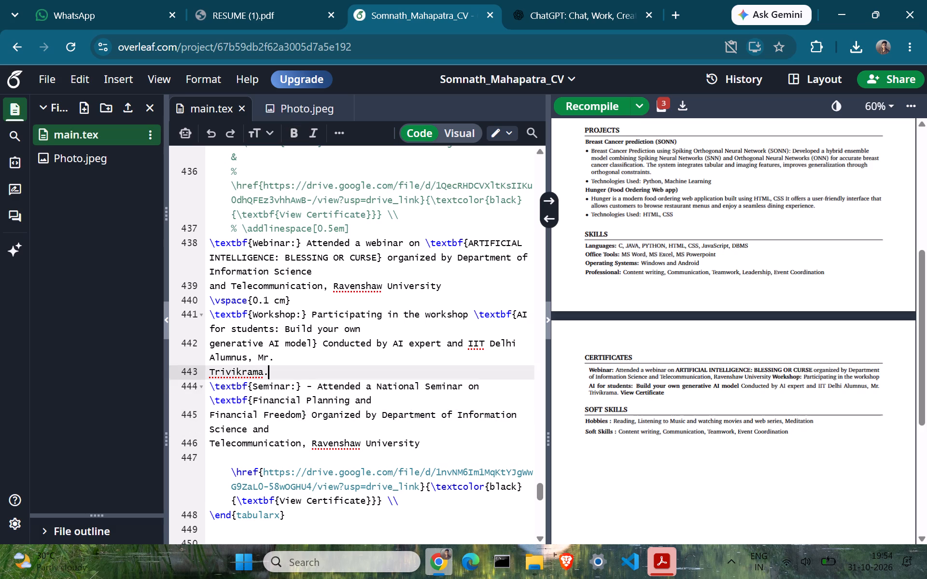
{"action": "key", "text": "Return"}
{"action": "left_click_drag", "start_coordinate": [294, 298], "coordinate": [217, 296]}
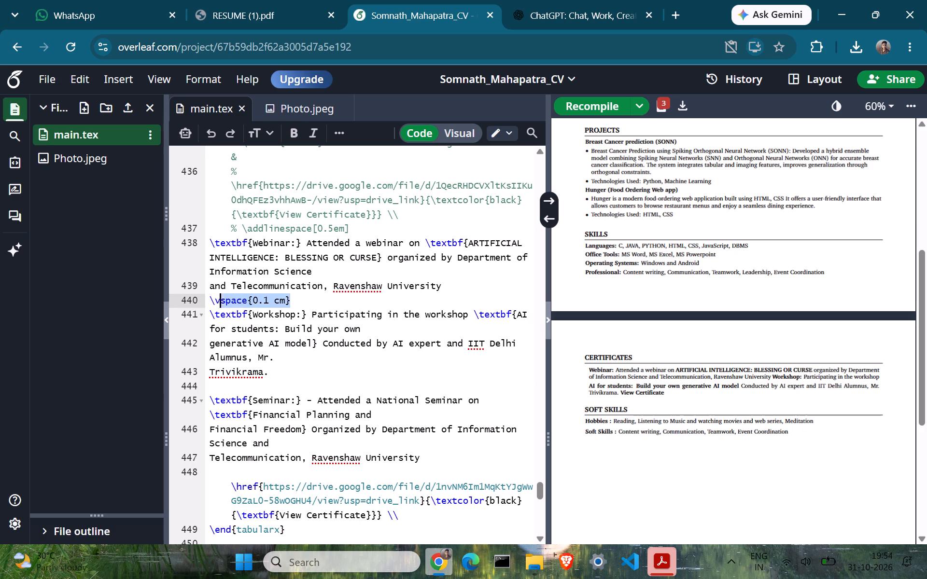
{"action": "left_click_drag", "start_coordinate": [217, 296], "coordinate": [211, 297]}
{"action": "key", "text": "ctrl+c"}
{"action": "left_click", "coordinate": [238, 384]}
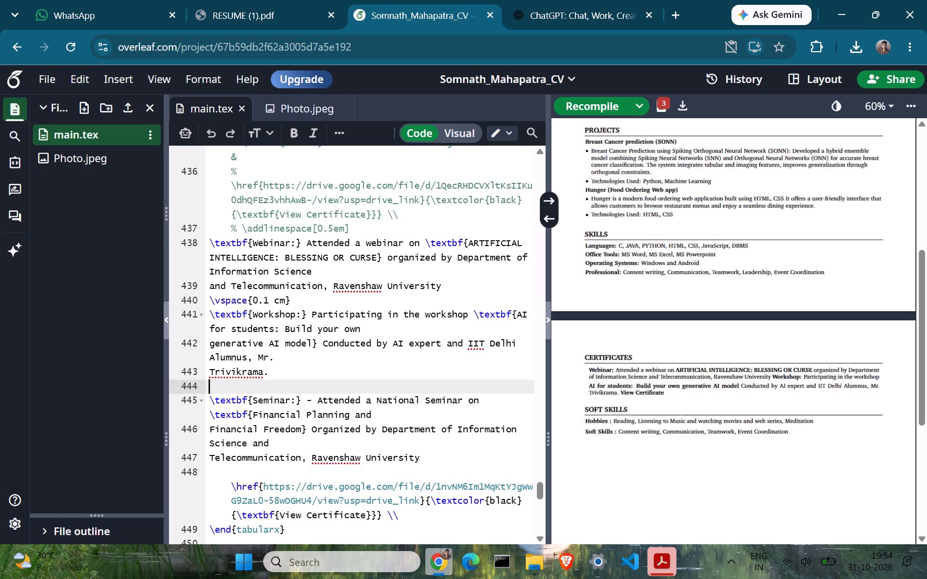
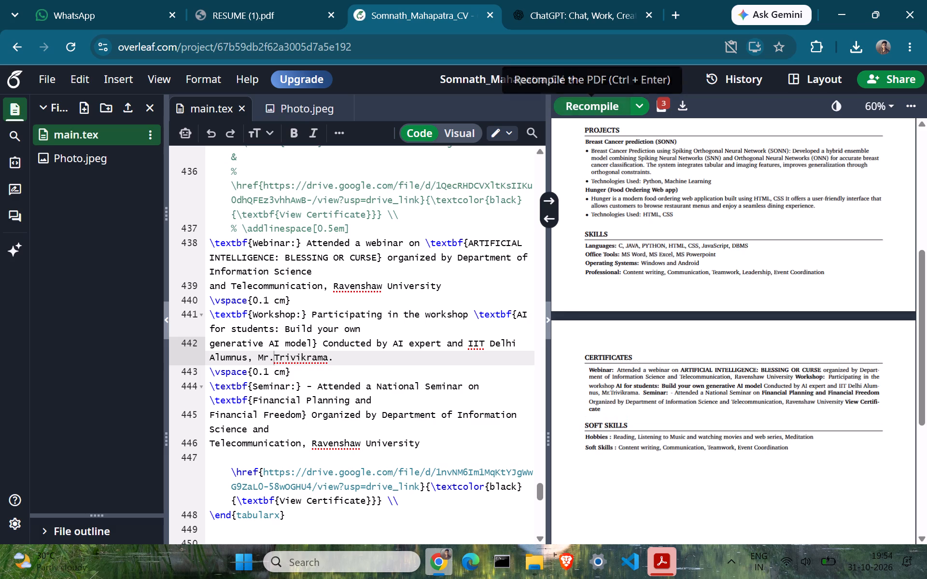
Place the text cursor at the end of the workshop entry on line 442, after the speaker's name.
{"action": "left_click", "coordinate": [342, 359]}
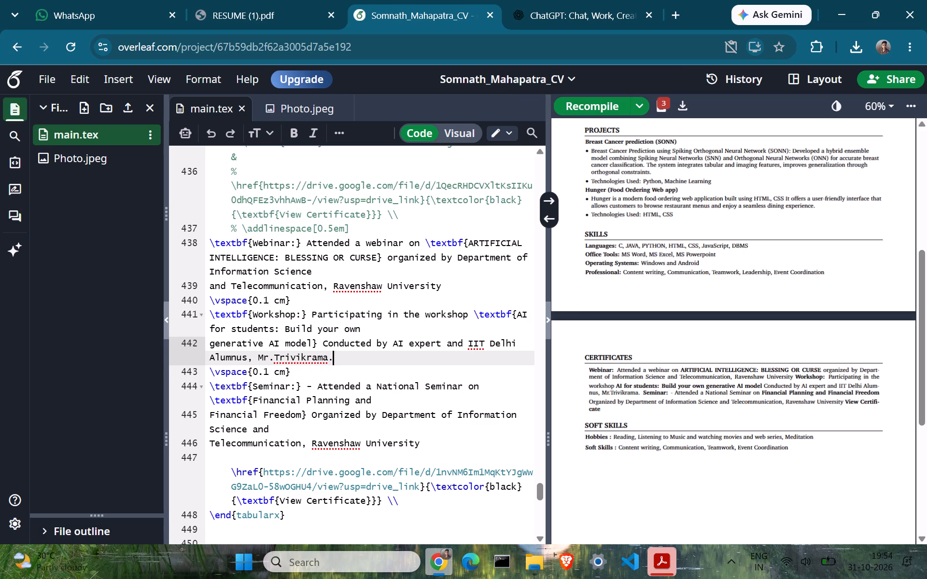
Compare the Certificates source with the certifications section in RESUME (1).pdf, and return to the CV source in Overleaf.
{"action": "left_click", "coordinate": [326, 379]}
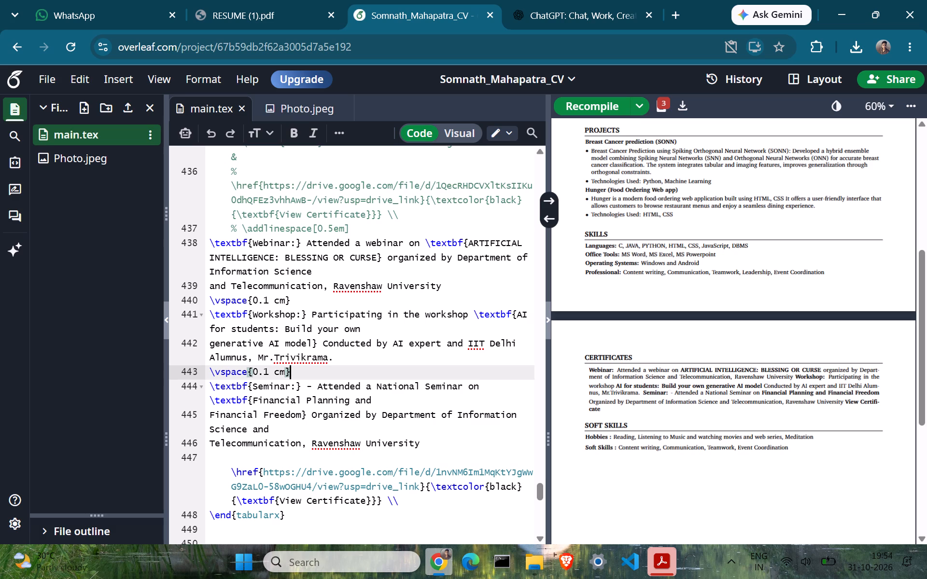
{"action": "scroll", "coordinate": [433, 430], "scroll_direction": "up", "scroll_amount": 2}
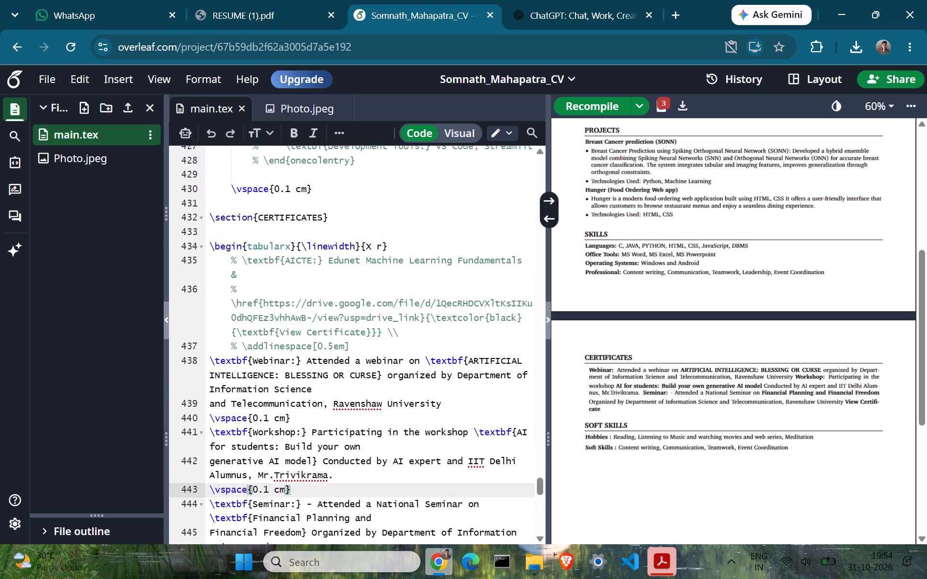
{"action": "scroll", "coordinate": [433, 430], "scroll_direction": "up", "scroll_amount": 1}
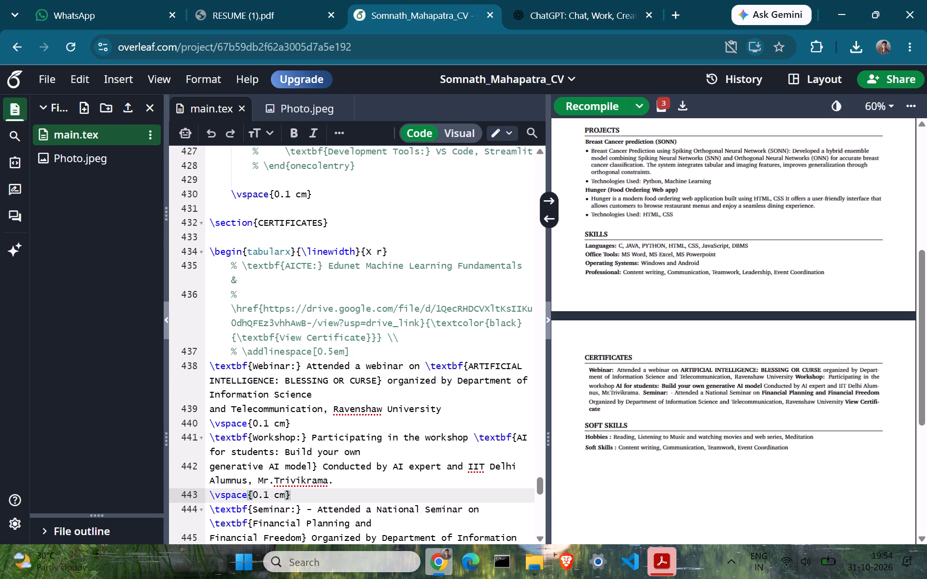
{"action": "left_click", "coordinate": [265, 0]}
{"action": "scroll", "coordinate": [446, 285], "scroll_direction": "up", "scroll_amount": 1}
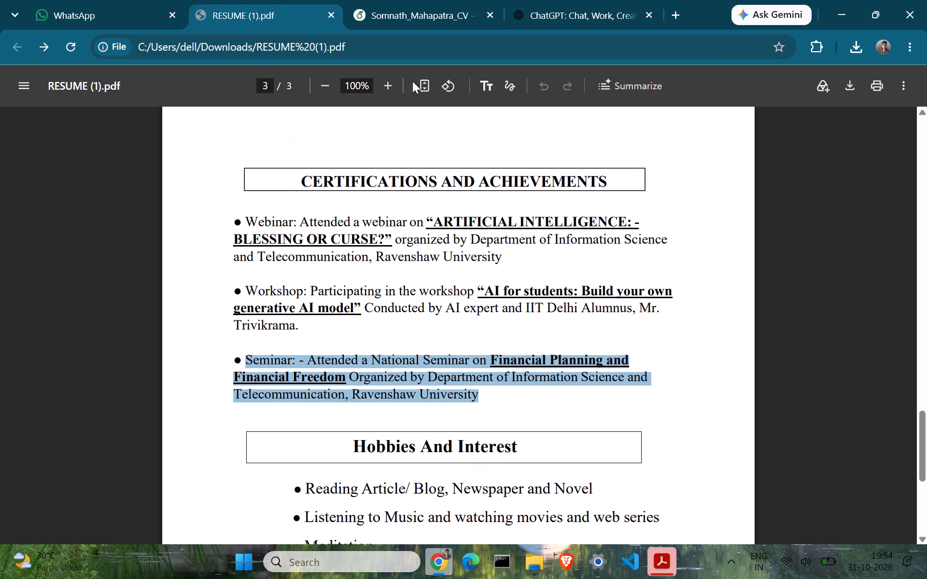
{"action": "left_click", "coordinate": [393, 3]}
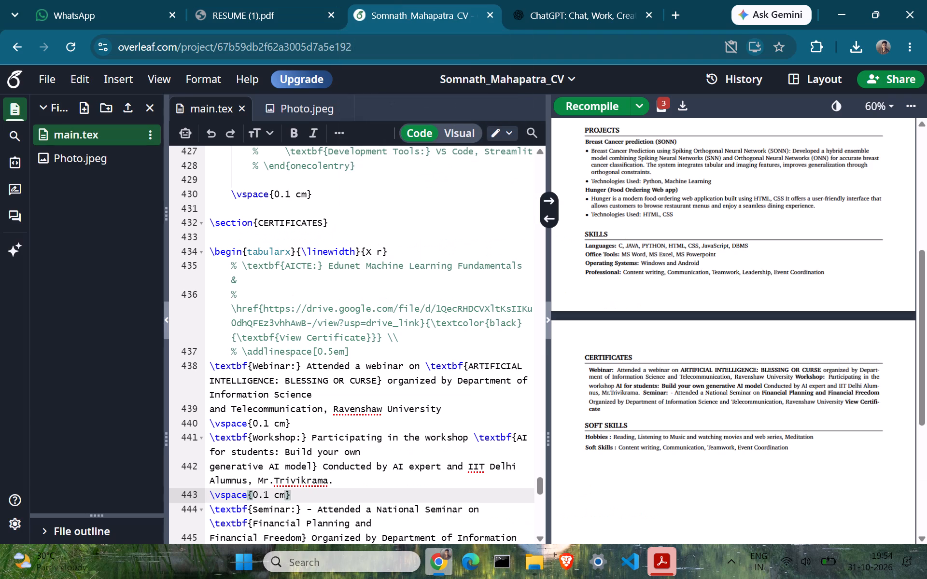
Open the View Certificate link from the compiled Certificates section and close the page it opens.
{"action": "scroll", "coordinate": [390, 286], "scroll_direction": "down", "scroll_amount": 1}
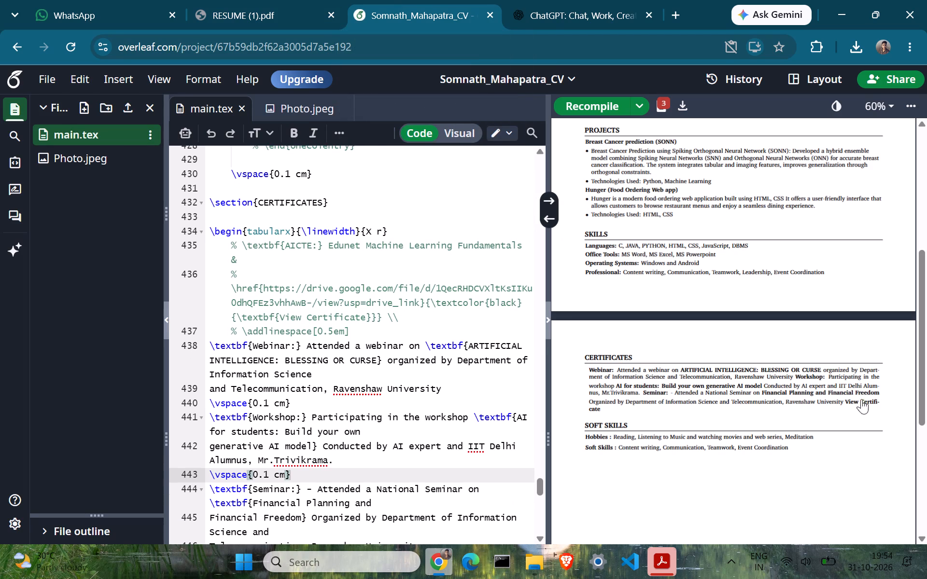
{"action": "double_click", "coordinate": [859, 402]}
{"action": "left_click", "coordinate": [525, 12]}
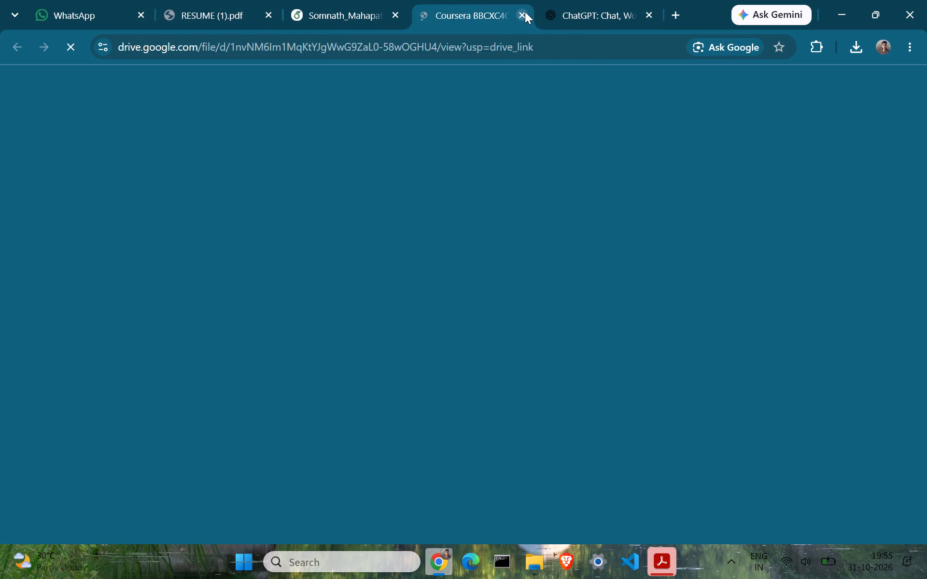
Comment out the View Certificate \href line at line 447 below the seminar entry and recompile the CV.
{"action": "scroll", "coordinate": [376, 413], "scroll_direction": "down", "scroll_amount": 2}
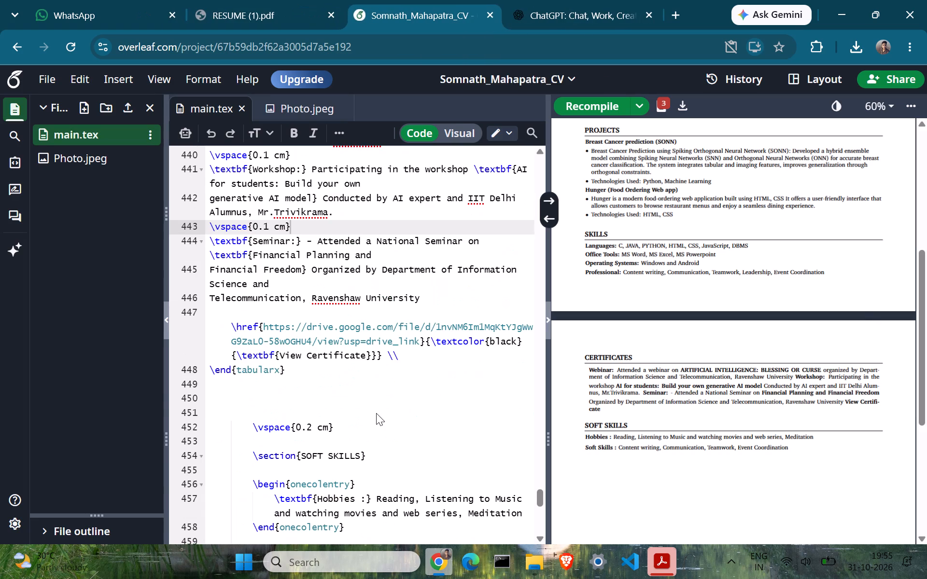
{"action": "left_click_drag", "start_coordinate": [283, 361], "coordinate": [230, 320]}
{"action": "left_click", "coordinate": [321, 358]}
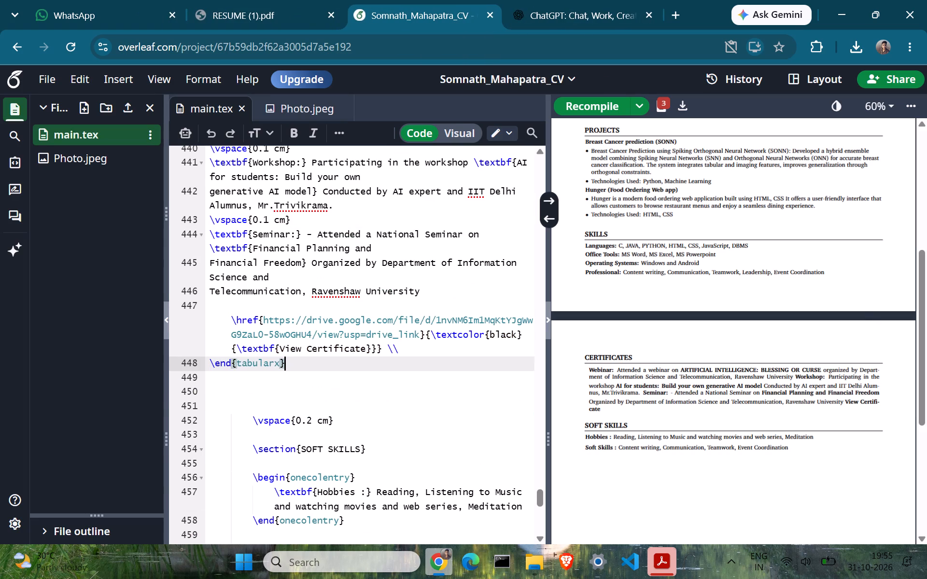
{"action": "left_click_drag", "start_coordinate": [413, 348], "coordinate": [245, 310]}
{"action": "key", "text": "ctrl+slash"}
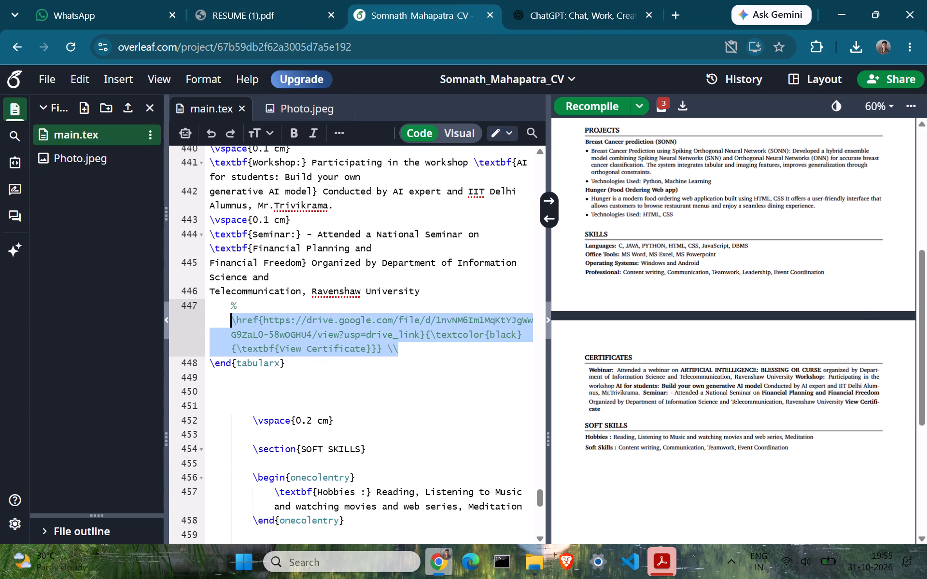
{"action": "left_click", "coordinate": [490, 398]}
{"action": "left_click", "coordinate": [582, 101]}
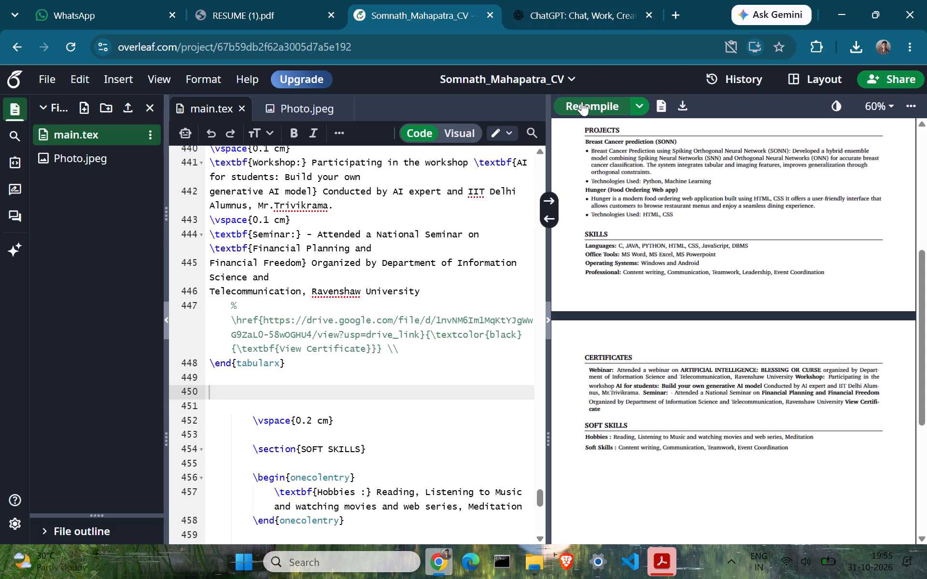
Insert a blank line between the \vspace{0.1 cm} on line 443 and the seminar entry.
{"action": "scroll", "coordinate": [319, 264], "scroll_direction": "up", "scroll_amount": 1}
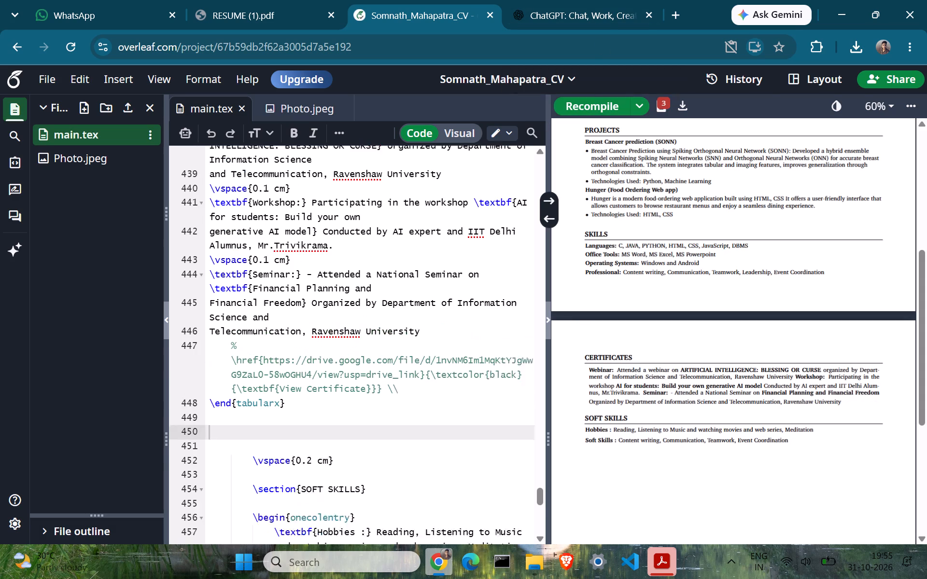
{"action": "scroll", "coordinate": [319, 264], "scroll_direction": "up", "scroll_amount": 1}
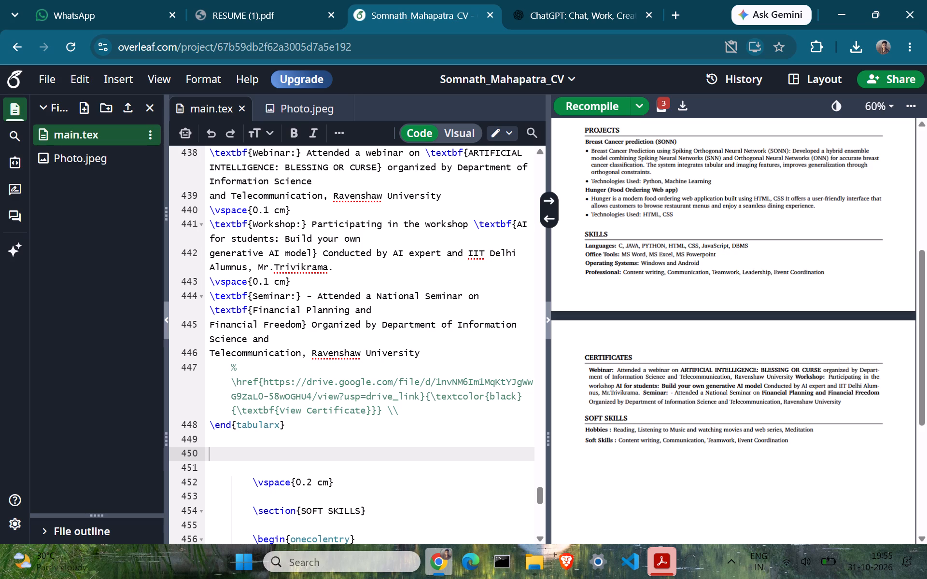
{"action": "left_click", "coordinate": [323, 278]}
{"action": "key", "text": "Return"}
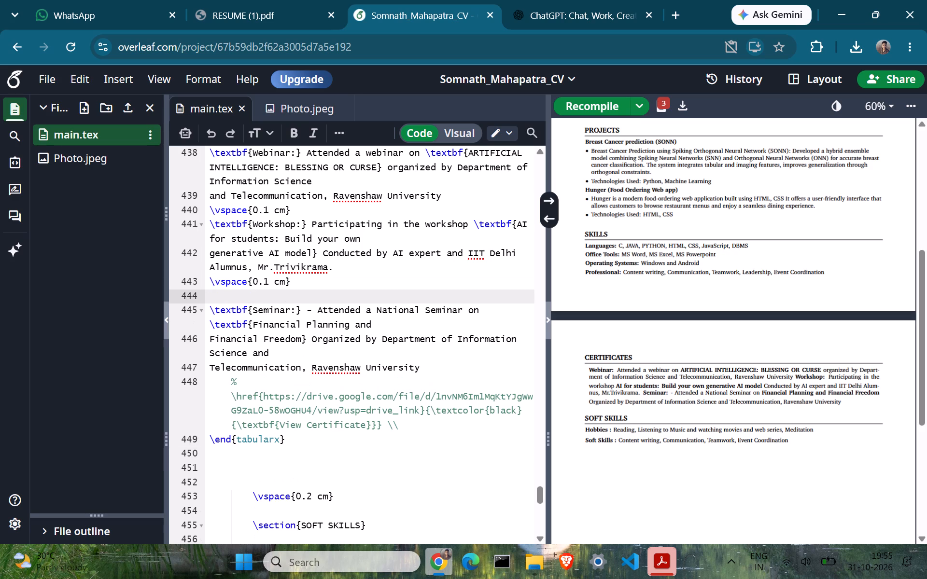
Recompile the CV with the blank line above the seminar entry.
{"action": "left_click", "coordinate": [576, 105]}
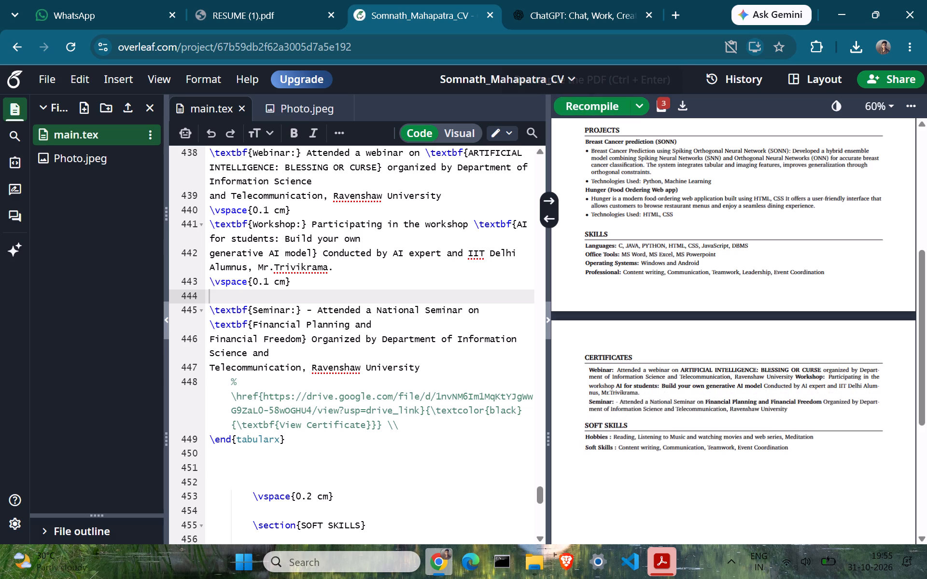
Add a full stop after "Ravenshaw University" at the end of the seminar entry on line 447.
{"action": "left_click", "coordinate": [421, 362]}
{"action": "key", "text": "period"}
Insert a blank line between the \vspace{0.1 cm} on line 440 and the workshop entry.
{"action": "left_click", "coordinate": [456, 330]}
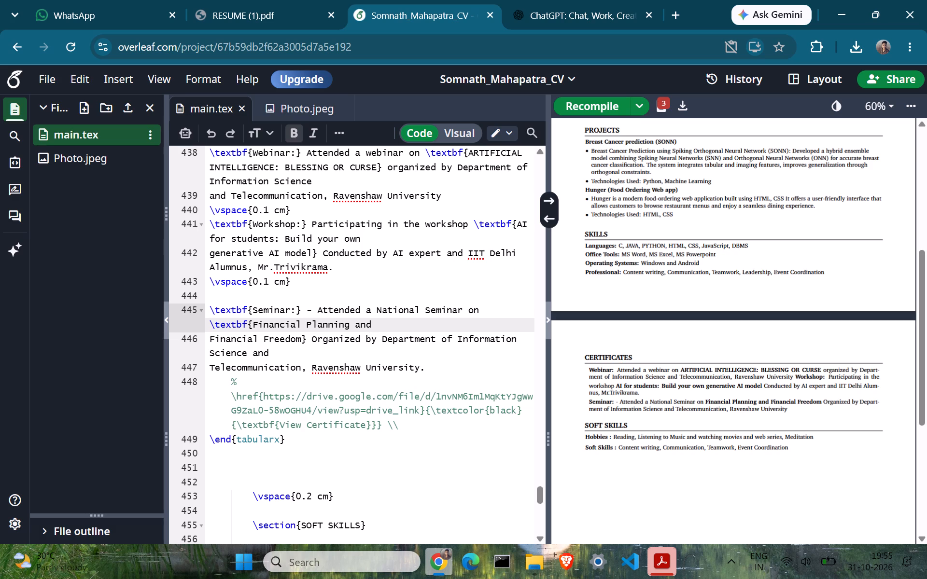
{"action": "scroll", "coordinate": [352, 221], "scroll_direction": "up", "scroll_amount": 1}
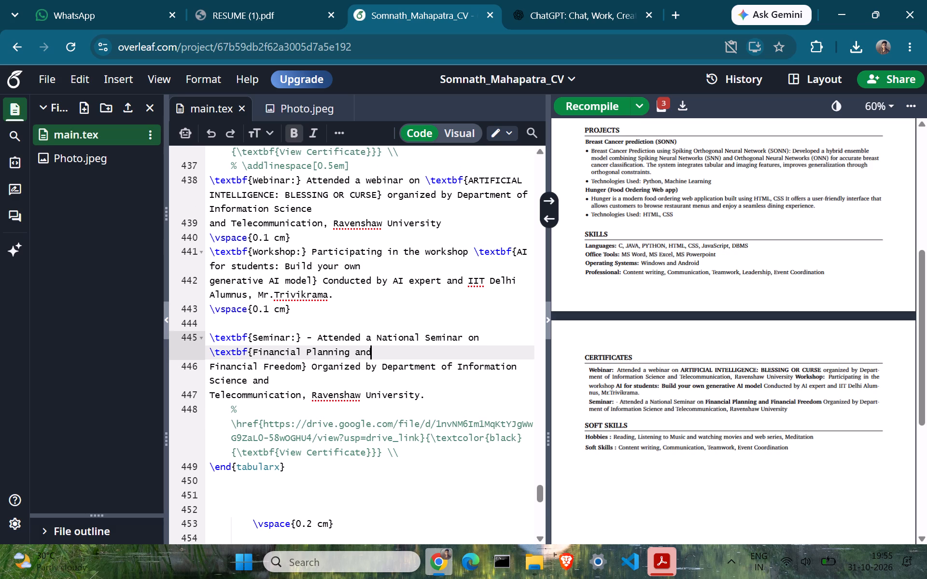
{"action": "left_click", "coordinate": [304, 232]}
{"action": "key", "text": "Return"}
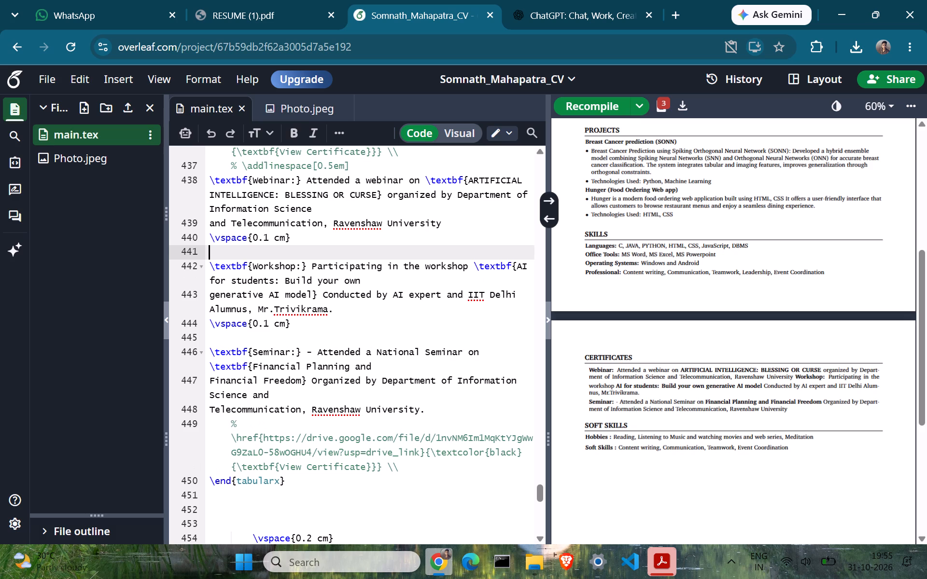
Add a full stop after "Ravenshaw University" at the end of the webinar entry on line 439 and recompile the CV.
{"action": "left_click", "coordinate": [462, 224]}
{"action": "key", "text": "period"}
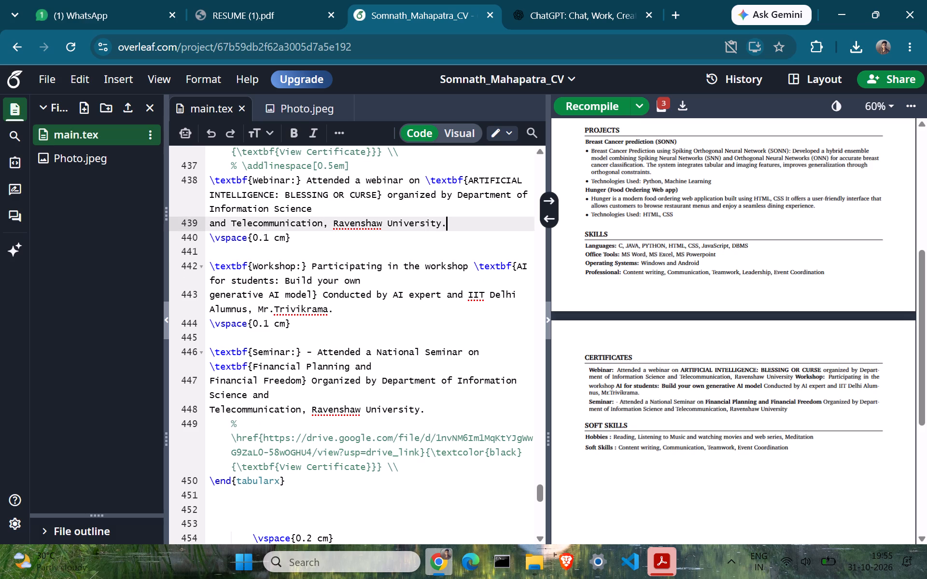
{"action": "left_click", "coordinate": [592, 107]}
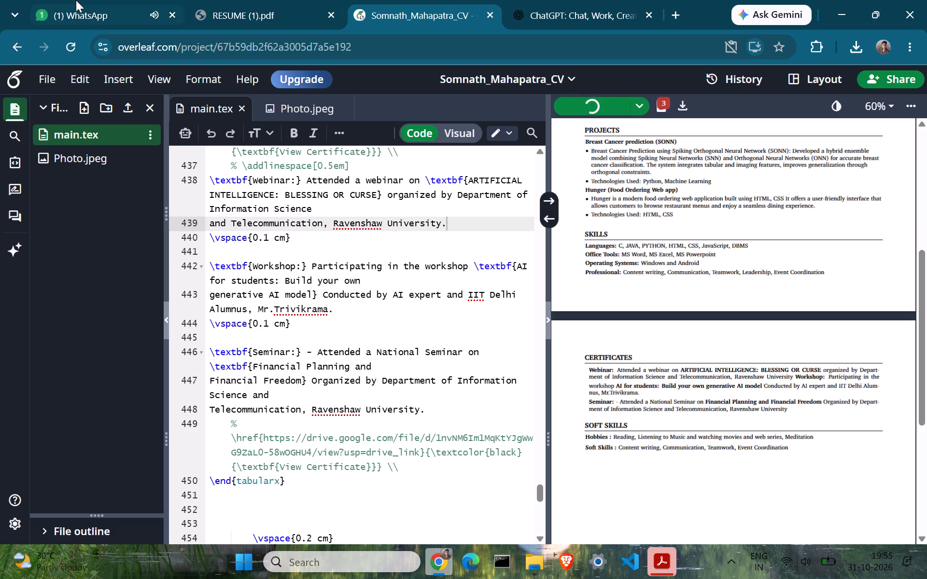
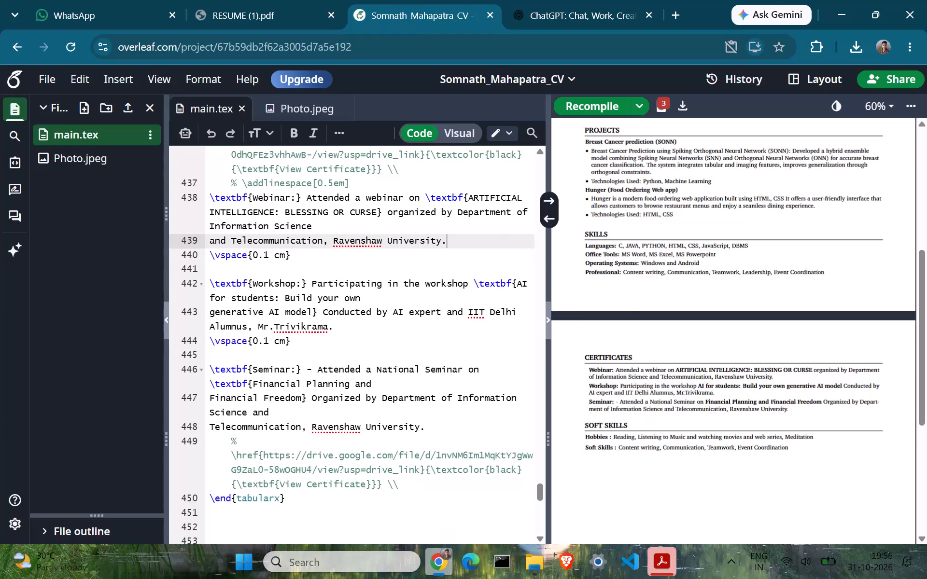
Delete the Professional onecolentry block from the Skills source, including the leftover blank line, and recompile the CV.
{"action": "double_click", "coordinate": [656, 269]}
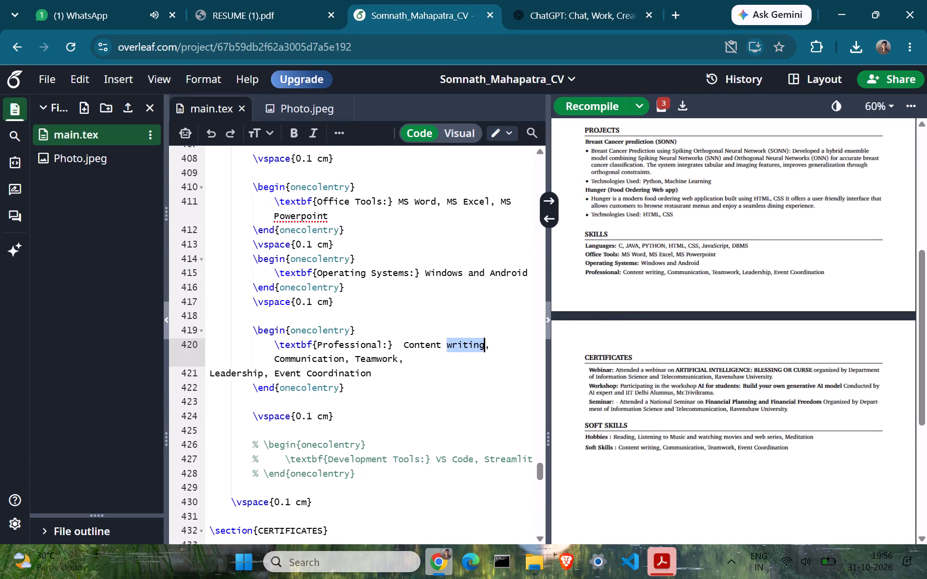
{"action": "left_click_drag", "start_coordinate": [375, 375], "coordinate": [294, 333]}
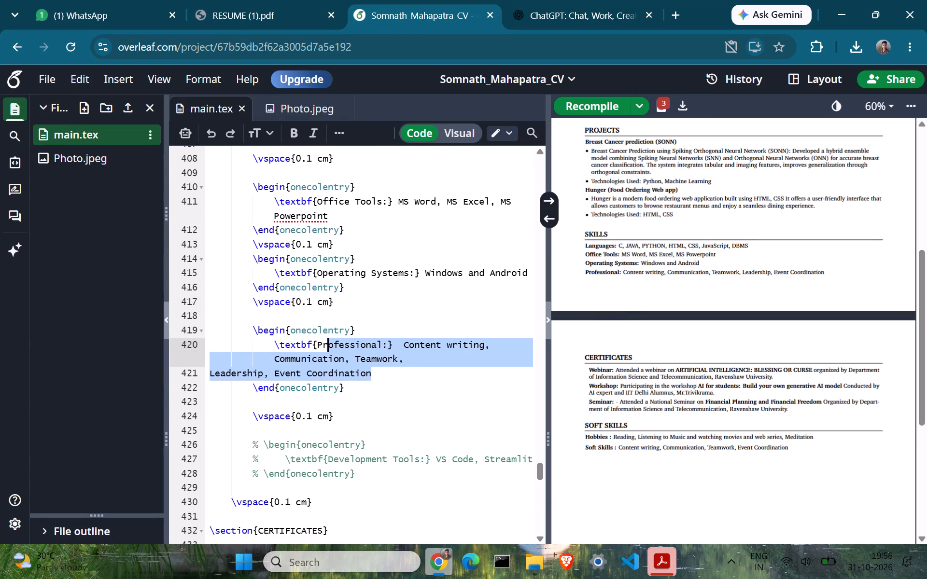
{"action": "left_click_drag", "start_coordinate": [294, 333], "coordinate": [349, 391]}
{"action": "left_click", "coordinate": [349, 391]}
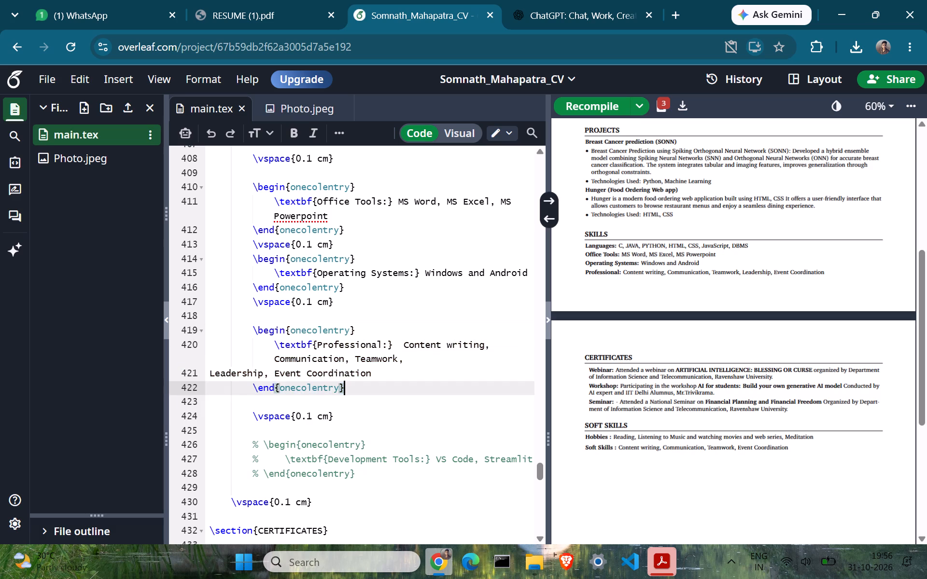
{"action": "left_click_drag", "start_coordinate": [349, 391], "coordinate": [255, 325]}
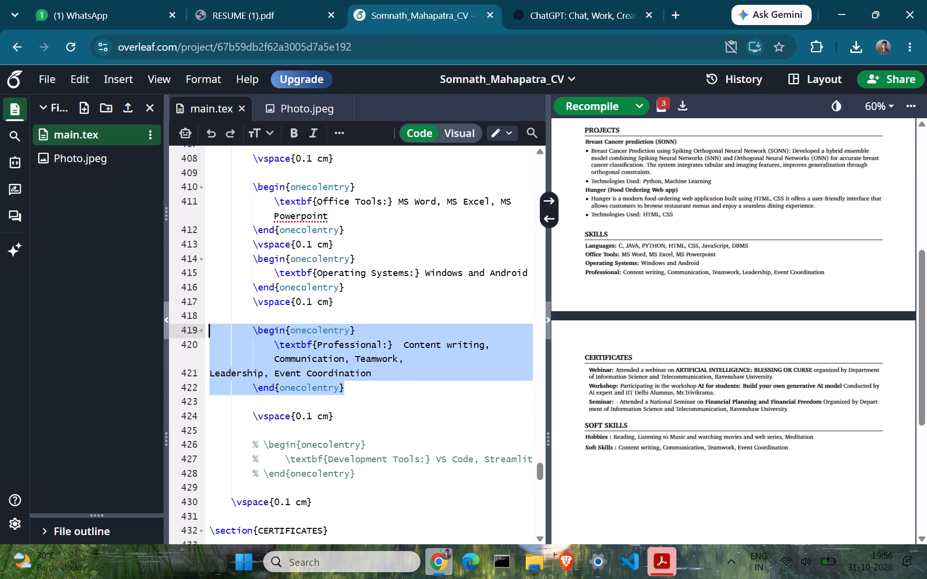
{"action": "left_click_drag", "start_coordinate": [255, 325], "coordinate": [253, 325]}
{"action": "left_click_drag", "start_coordinate": [253, 325], "coordinate": [342, 381]}
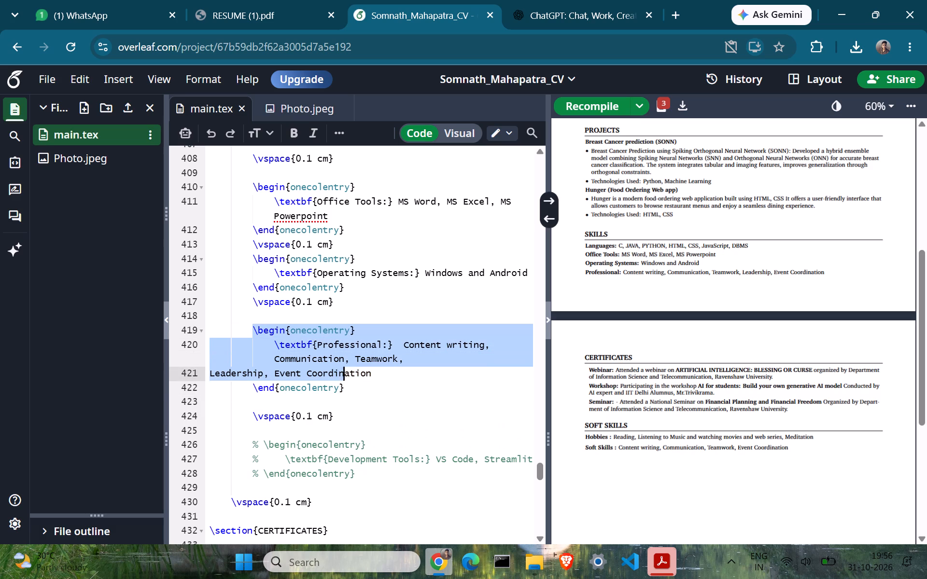
{"action": "left_click_drag", "start_coordinate": [342, 381], "coordinate": [347, 391]}
{"action": "key", "text": "BackSpace"}
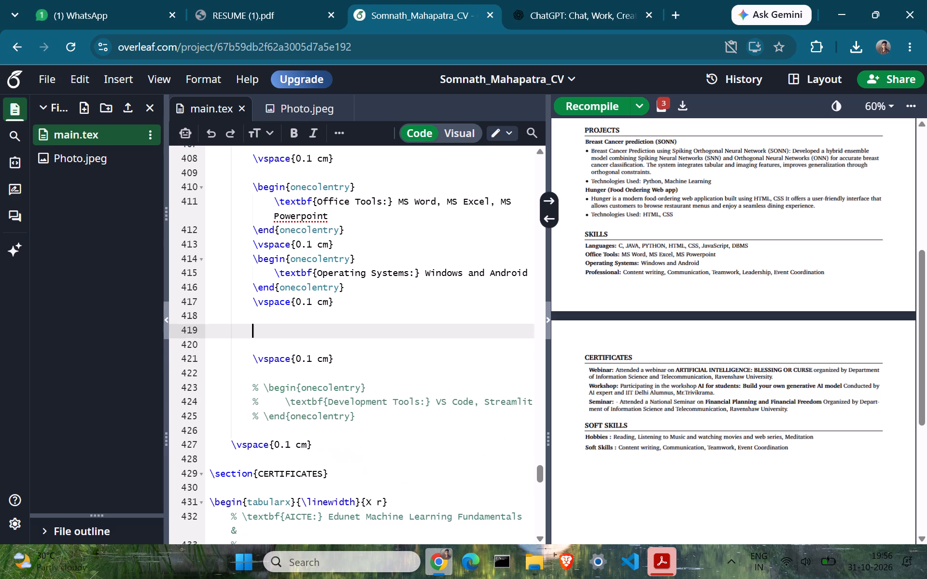
{"action": "key", "text": "BackSpace"}
{"action": "key", "text": "BackSpace"}
{"action": "key", "text": "BackSpace"}
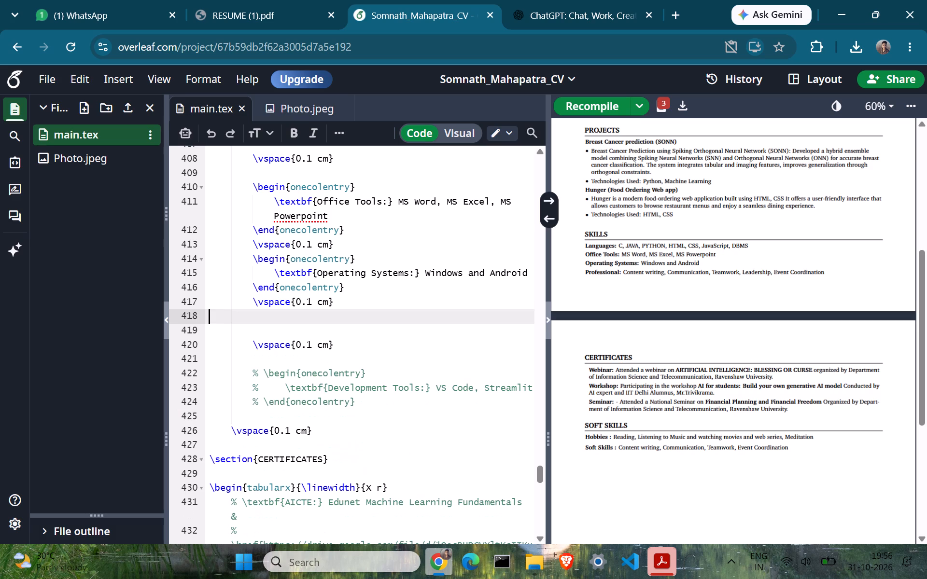
{"action": "left_click", "coordinate": [600, 102]}
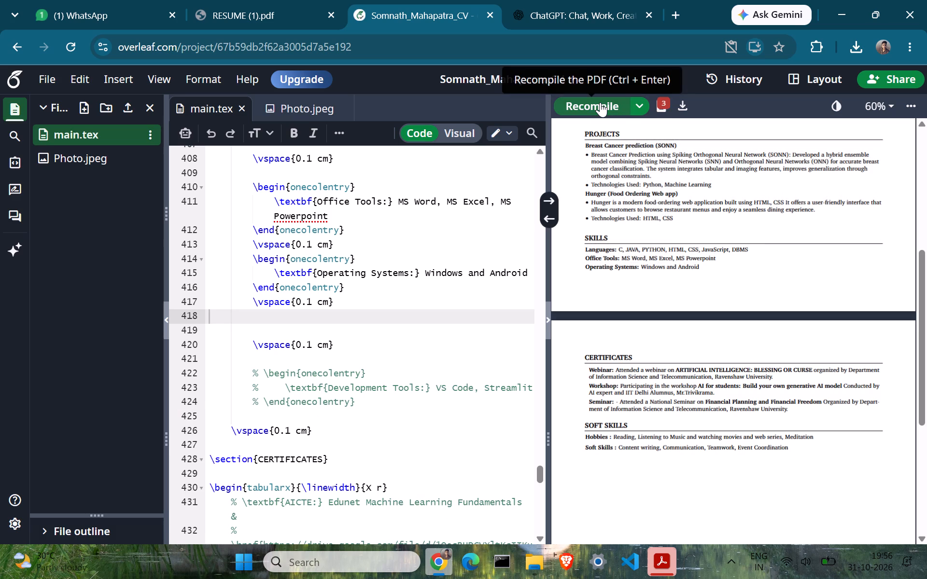
Delete the extra \vspace{0.1 cm} line and surplus blank lines above the commented-out Development Tools entry.
{"action": "triple_click", "coordinate": [344, 342]}
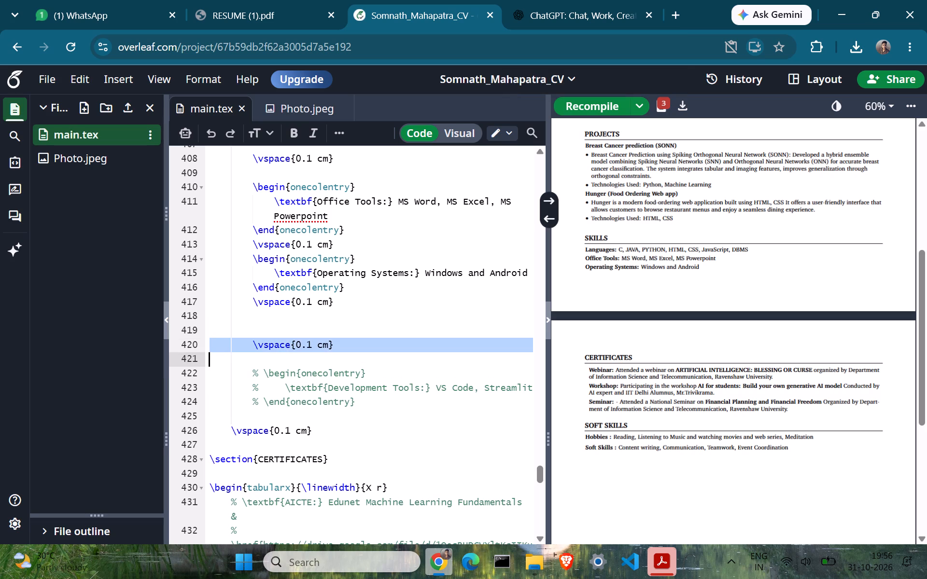
{"action": "key", "text": "BackSpace"}
{"action": "key", "text": "BackSpace"}
{"action": "key", "text": "BackSpace"}
{"action": "key", "text": "BackSpace"}
{"action": "key", "text": "BackSpace"}
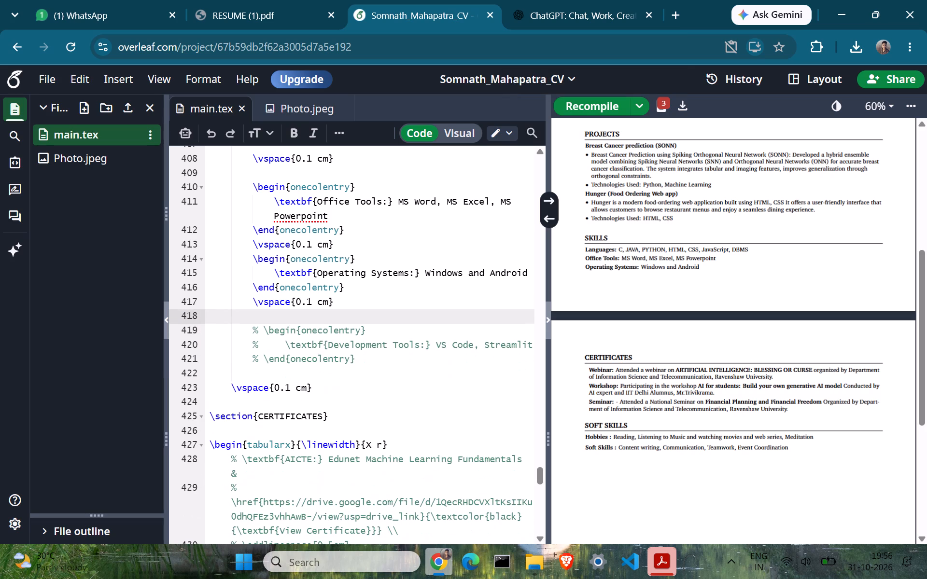
Comment out the \vspace{0.1 cm} on line 417 below the Operating Systems entry and recompile the CV.
{"action": "triple_click", "coordinate": [352, 299]}
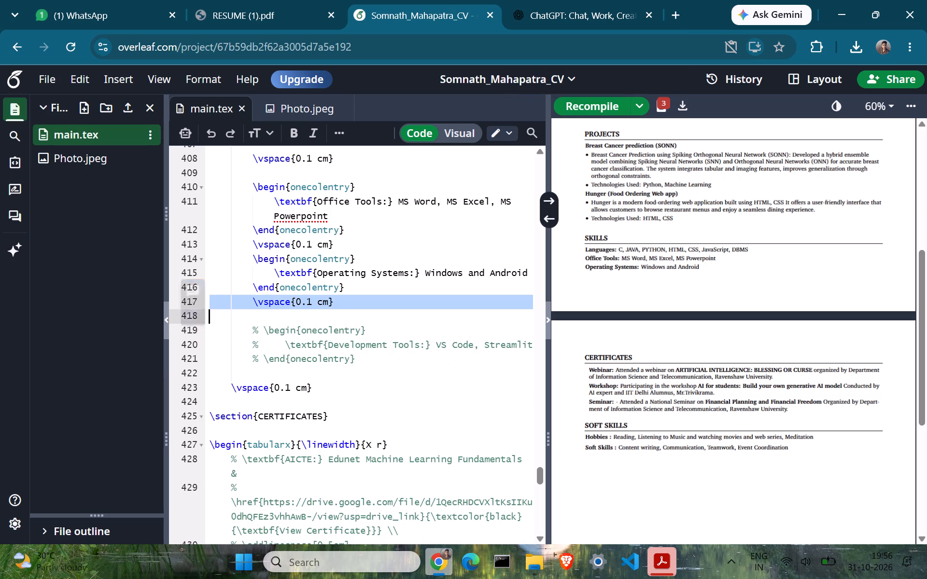
{"action": "key", "text": "ctrl+slash"}
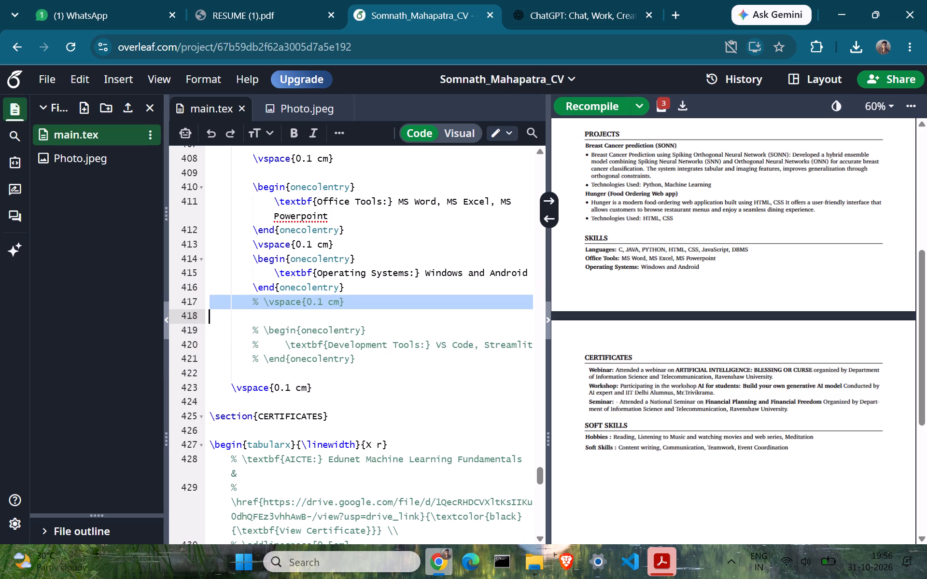
{"action": "left_click", "coordinate": [475, 292]}
{"action": "left_click", "coordinate": [582, 113]}
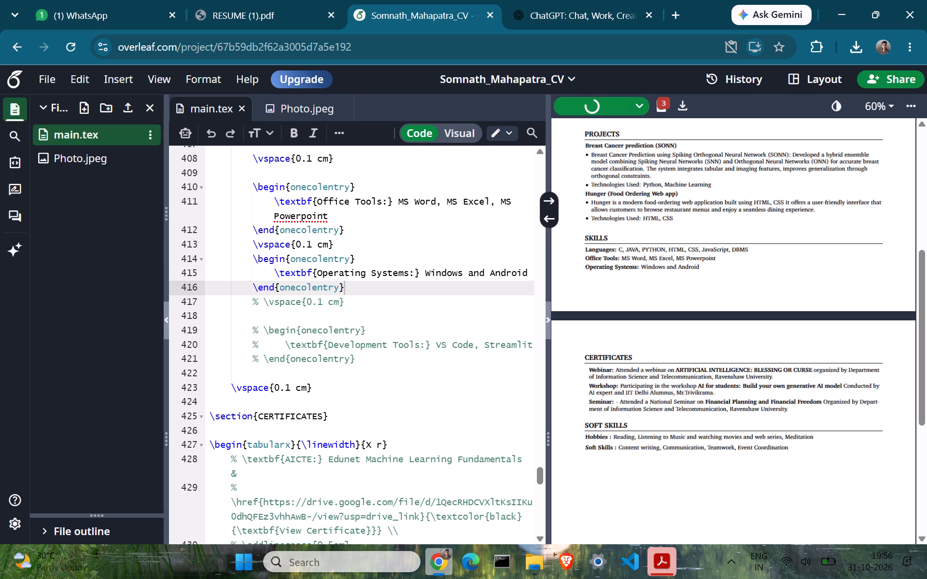
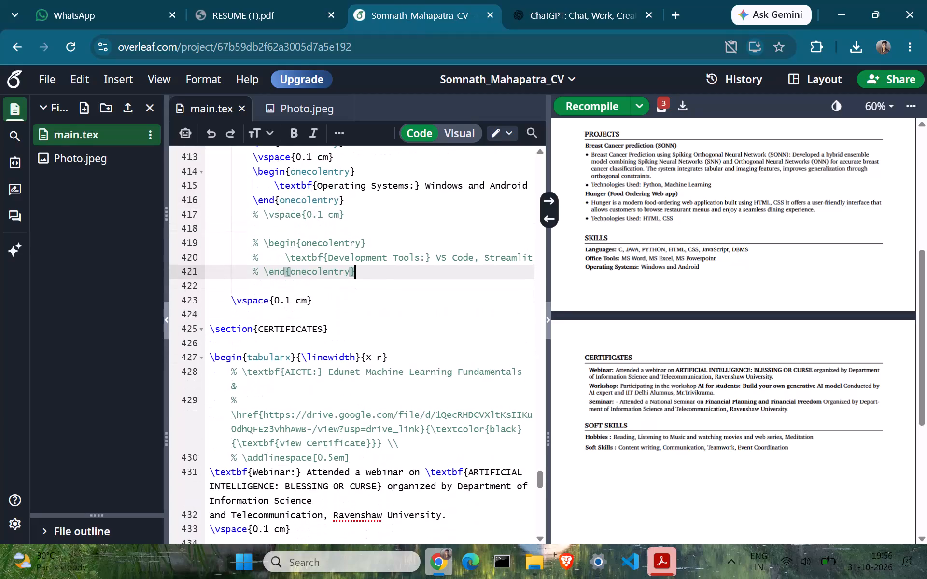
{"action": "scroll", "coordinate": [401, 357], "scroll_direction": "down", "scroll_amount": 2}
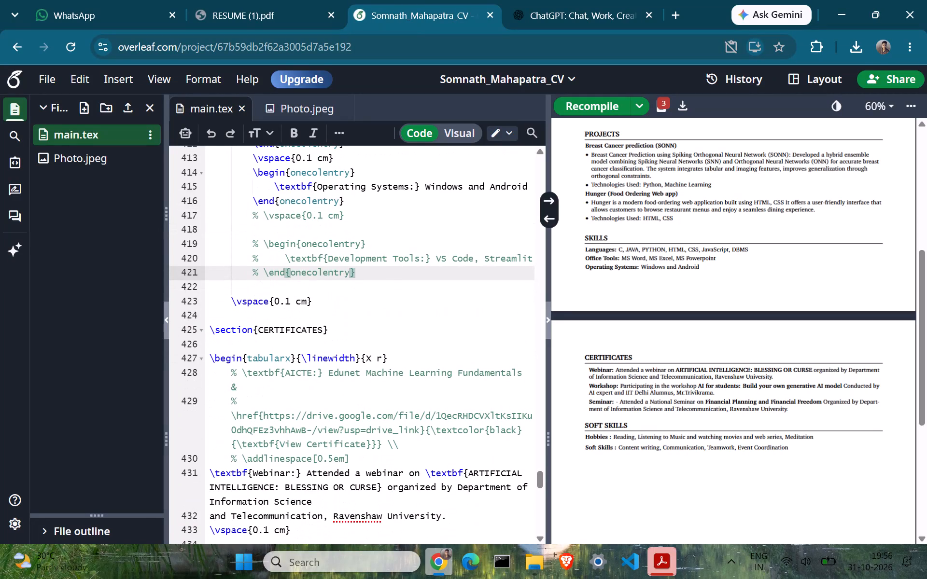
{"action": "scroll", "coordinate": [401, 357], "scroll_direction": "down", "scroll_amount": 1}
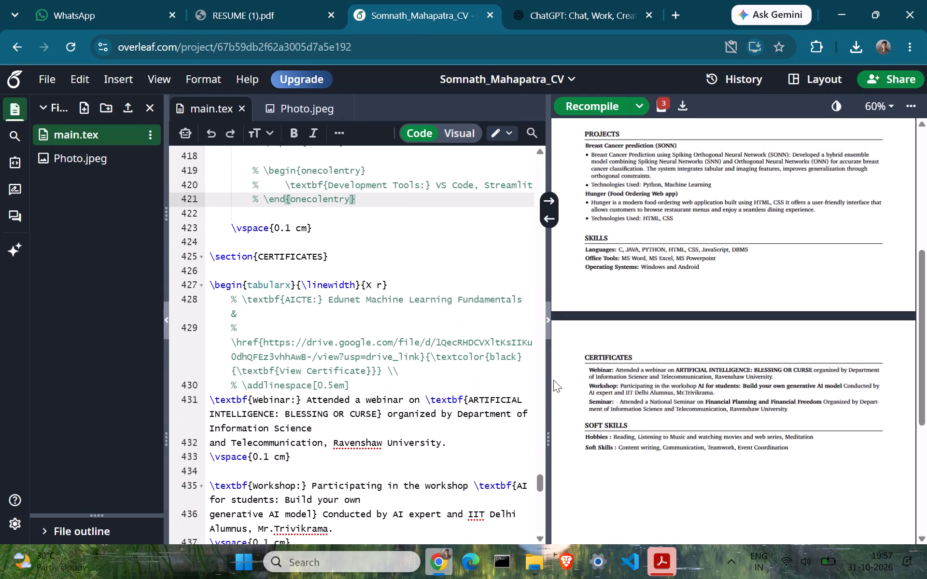
Examine how the Projects, Skills and Certificates entries are marked up in main.tex, alongside the compiled CV.
{"action": "scroll", "coordinate": [567, 307], "scroll_direction": "up", "scroll_amount": 1}
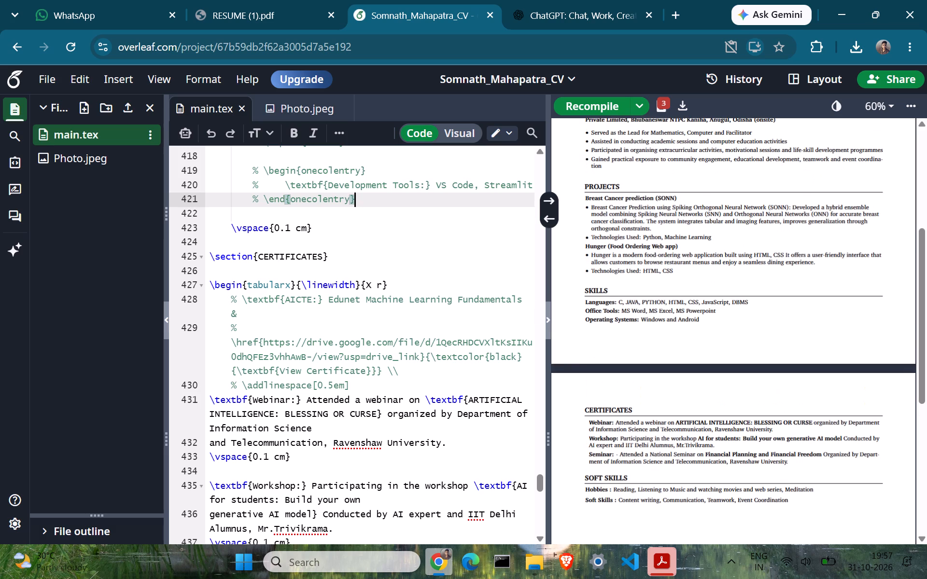
{"action": "scroll", "coordinate": [424, 292], "scroll_direction": "up", "scroll_amount": 9}
{"action": "scroll", "coordinate": [424, 292], "scroll_direction": "down", "scroll_amount": 1}
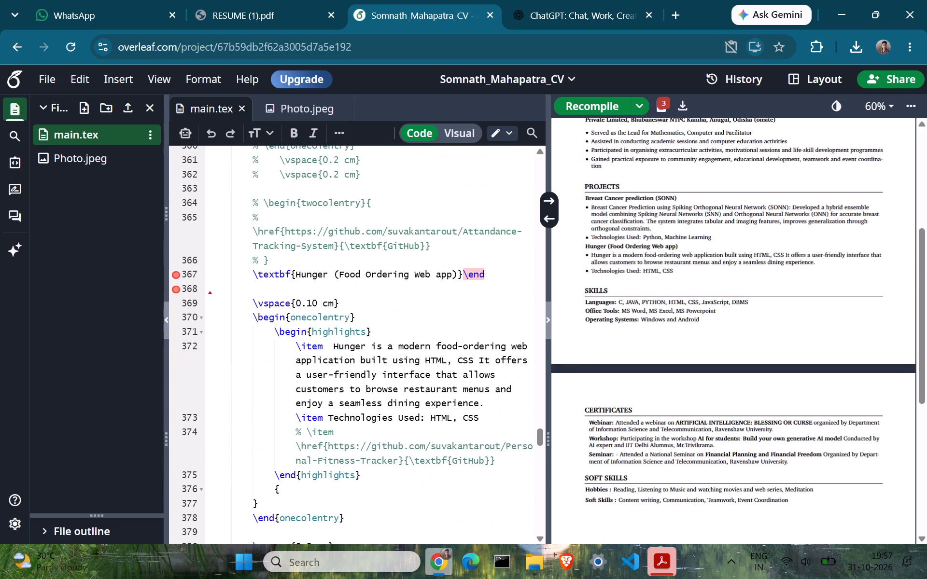
{"action": "scroll", "coordinate": [424, 292], "scroll_direction": "down", "scroll_amount": 3}
{"action": "scroll", "coordinate": [424, 292], "scroll_direction": "up", "scroll_amount": 1}
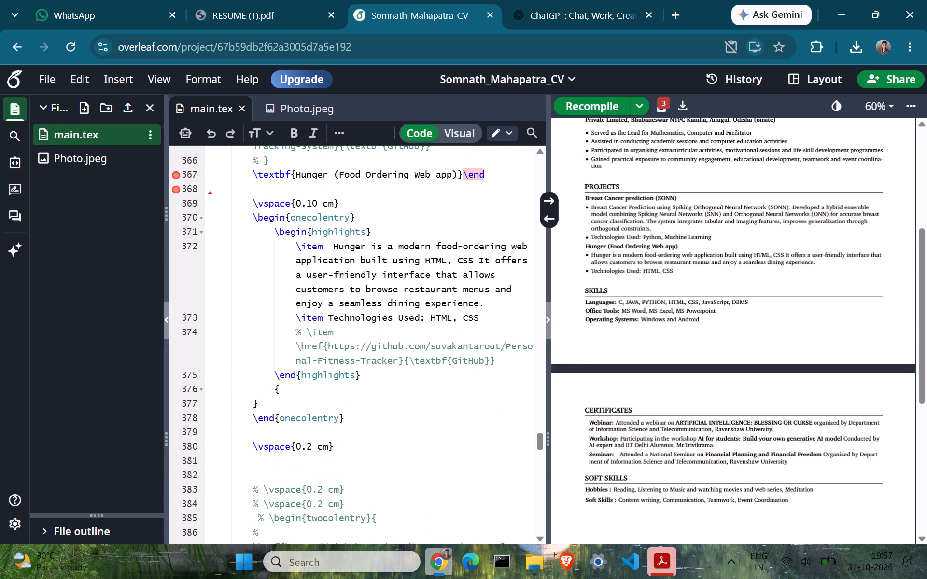
{"action": "scroll", "coordinate": [424, 292], "scroll_direction": "up", "scroll_amount": 3}
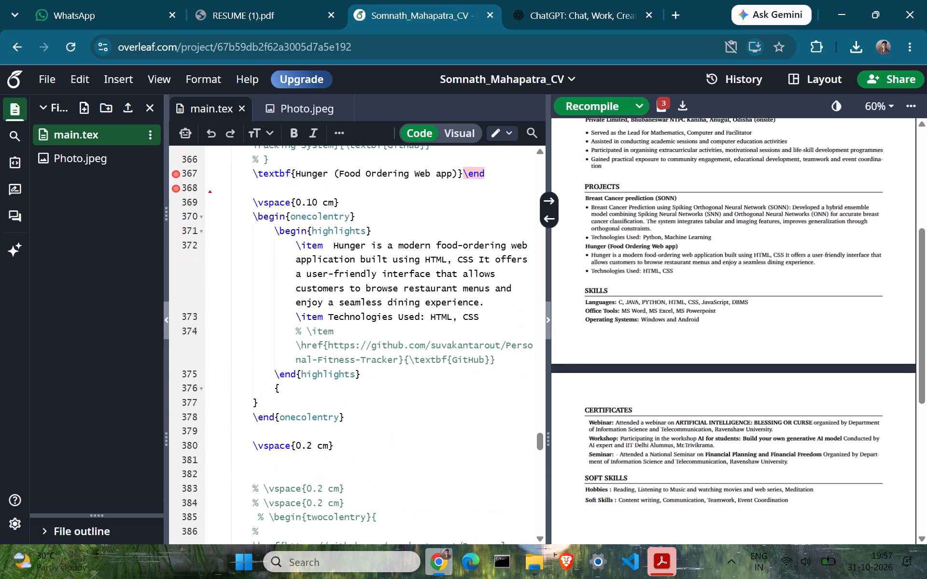
{"action": "scroll", "coordinate": [424, 292], "scroll_direction": "up", "scroll_amount": 2}
{"action": "scroll", "coordinate": [401, 306], "scroll_direction": "down", "scroll_amount": 4}
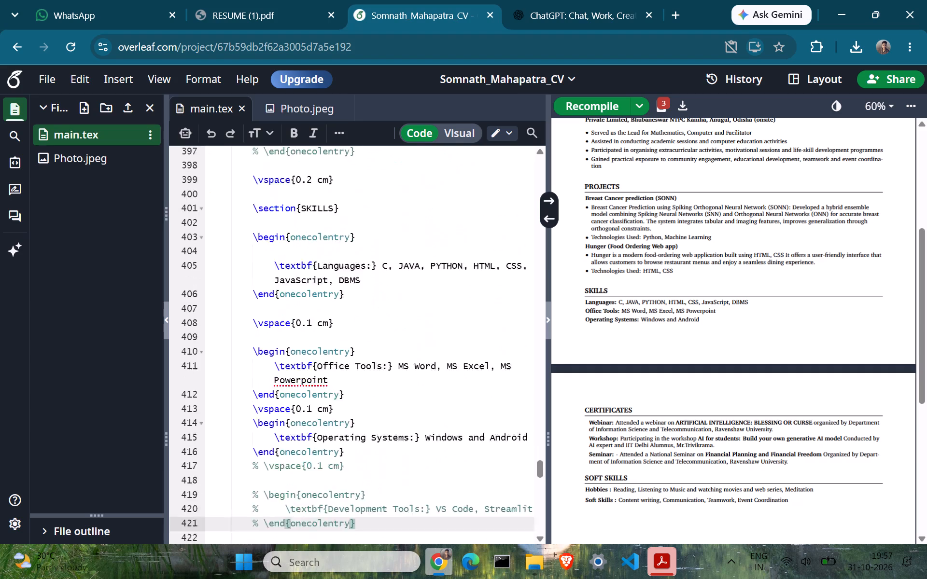
{"action": "scroll", "coordinate": [401, 306], "scroll_direction": "down", "scroll_amount": 2}
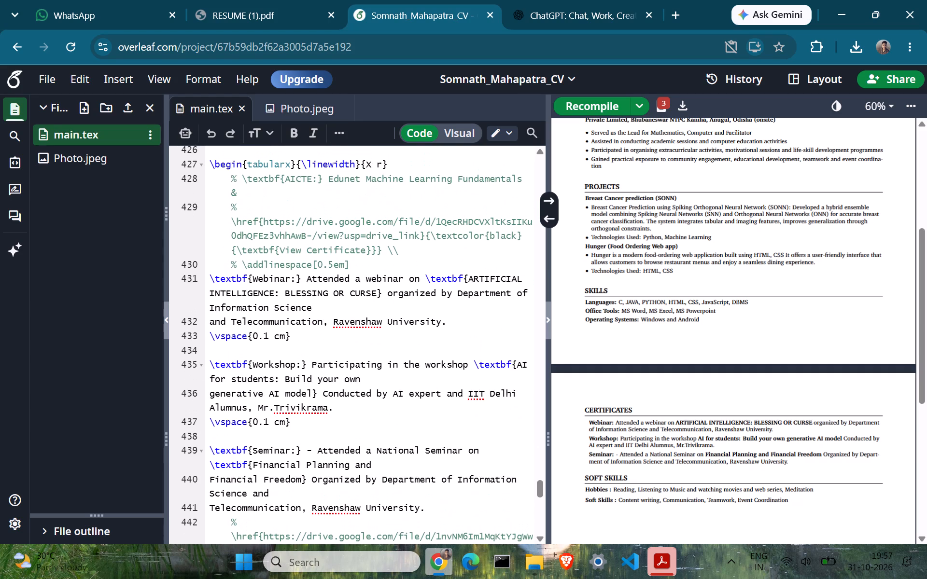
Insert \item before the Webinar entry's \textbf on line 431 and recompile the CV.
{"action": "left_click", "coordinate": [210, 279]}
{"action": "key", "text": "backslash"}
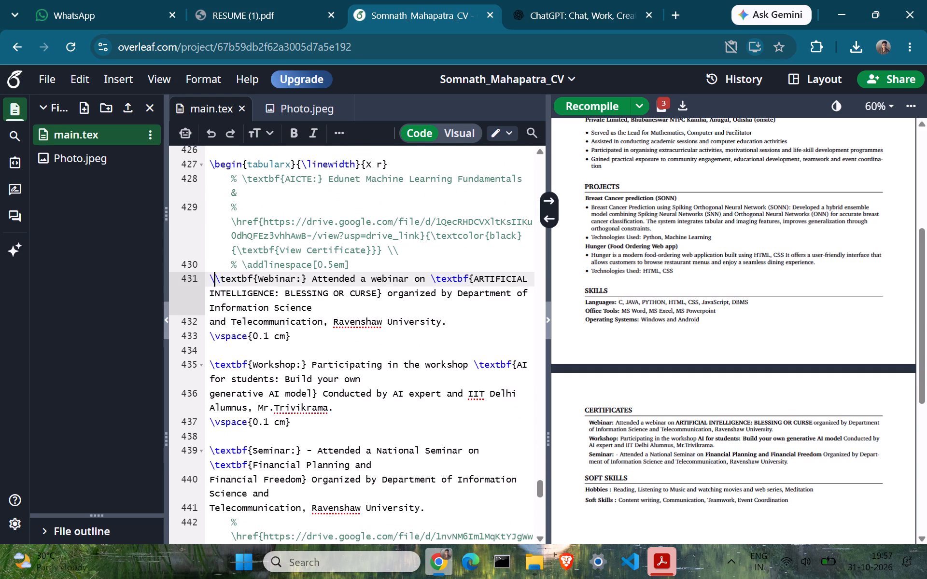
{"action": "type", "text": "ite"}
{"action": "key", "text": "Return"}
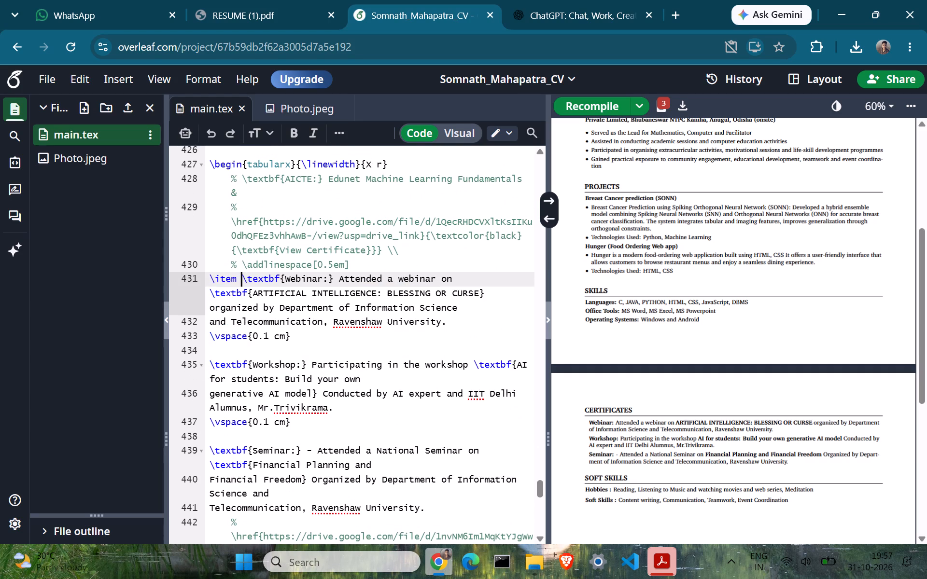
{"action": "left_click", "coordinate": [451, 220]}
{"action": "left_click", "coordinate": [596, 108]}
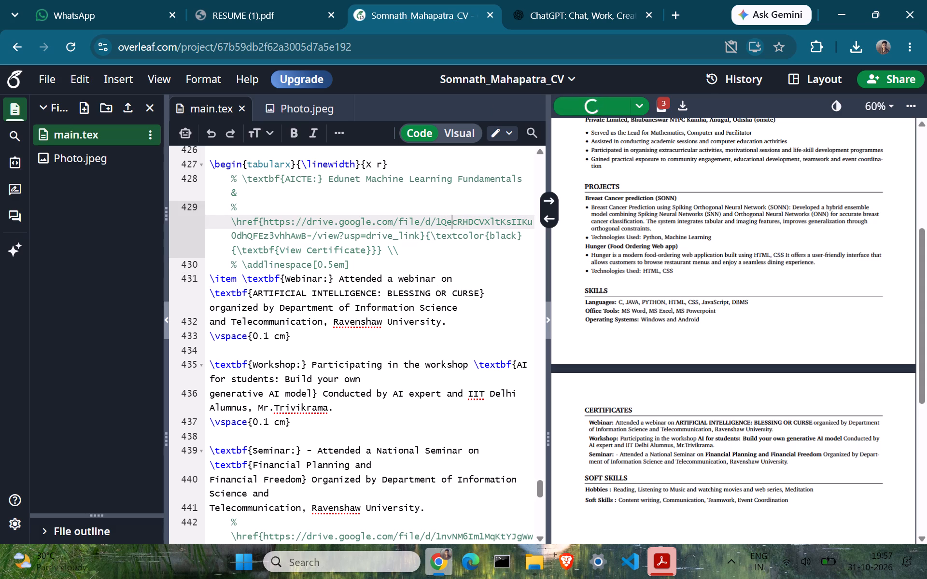
Locate the Breast Cancer project description in the source from the compiled CV and examine its bullet markup.
{"action": "left_click", "coordinate": [209, 366]}
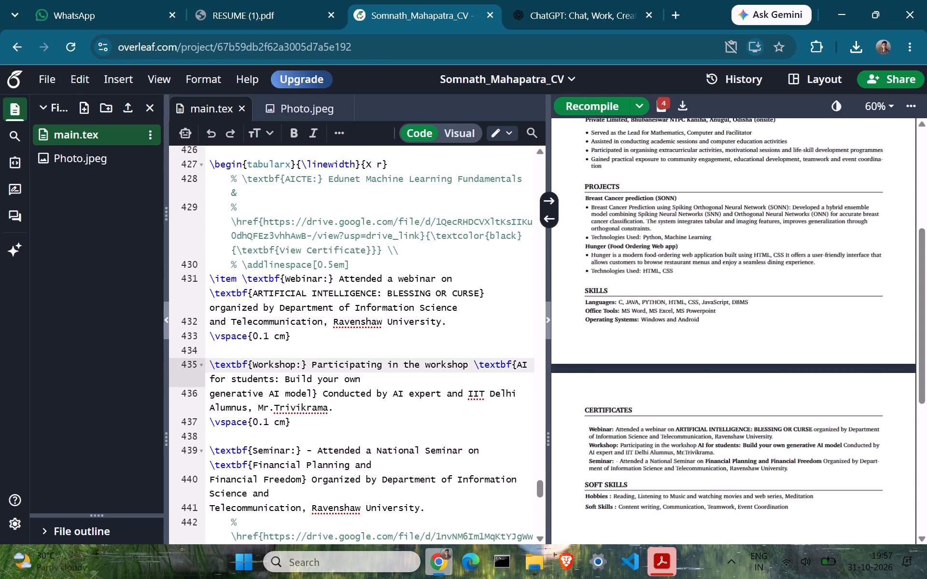
{"action": "double_click", "coordinate": [603, 209]}
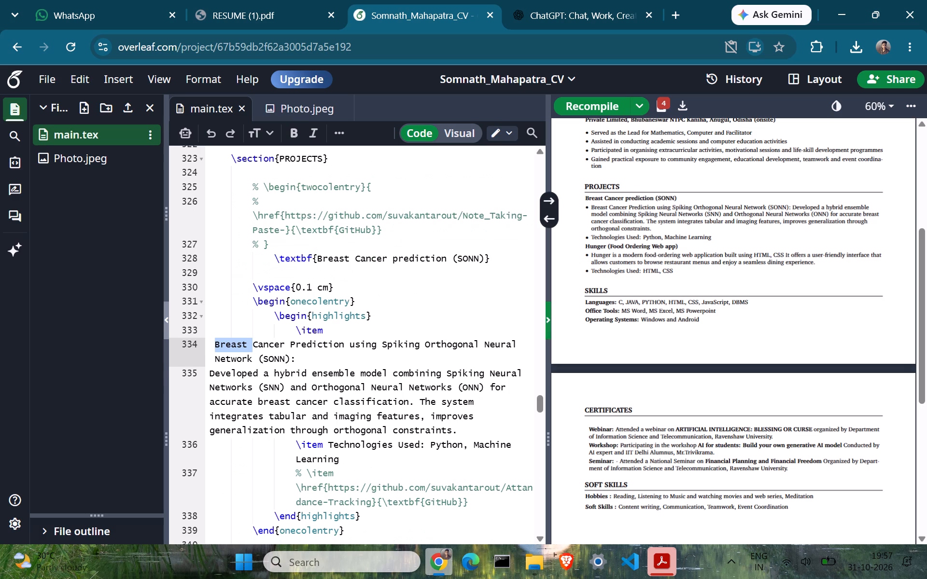
{"action": "left_click", "coordinate": [433, 325]}
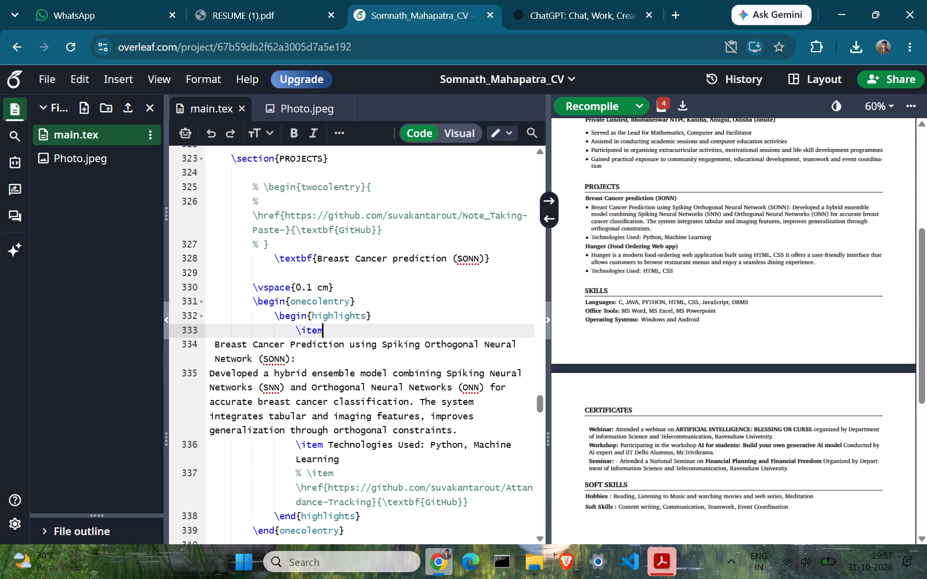
{"action": "scroll", "coordinate": [450, 427], "scroll_direction": "down", "scroll_amount": 1}
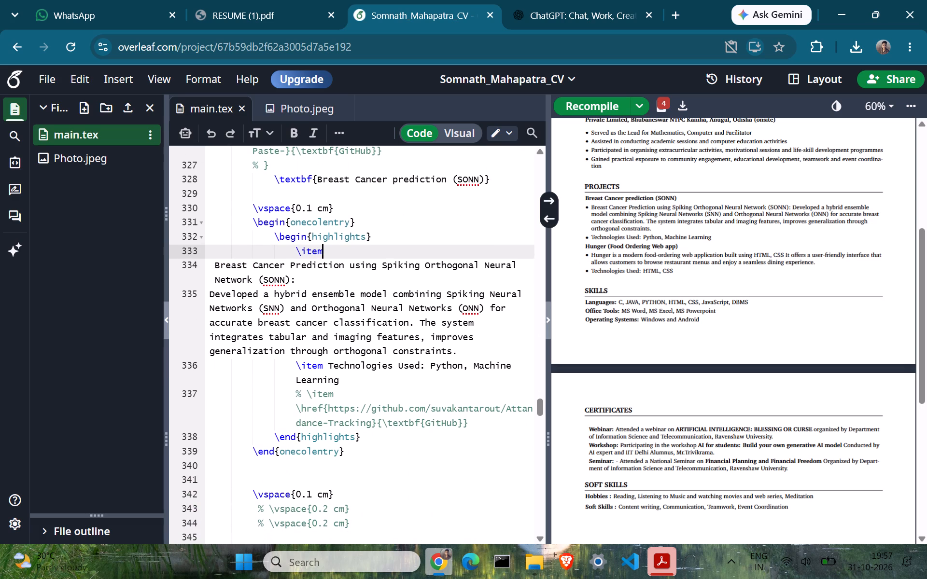
{"action": "left_click", "coordinate": [437, 423]}
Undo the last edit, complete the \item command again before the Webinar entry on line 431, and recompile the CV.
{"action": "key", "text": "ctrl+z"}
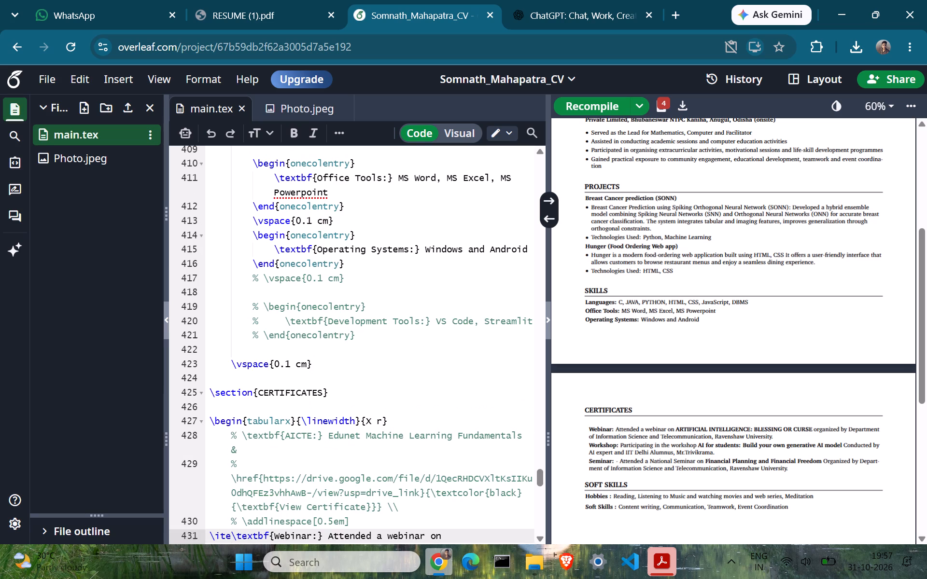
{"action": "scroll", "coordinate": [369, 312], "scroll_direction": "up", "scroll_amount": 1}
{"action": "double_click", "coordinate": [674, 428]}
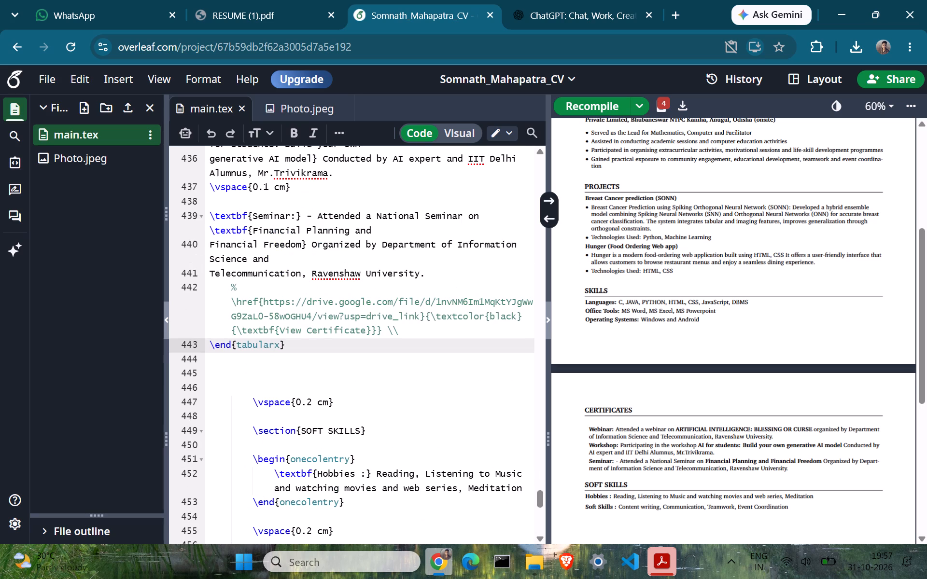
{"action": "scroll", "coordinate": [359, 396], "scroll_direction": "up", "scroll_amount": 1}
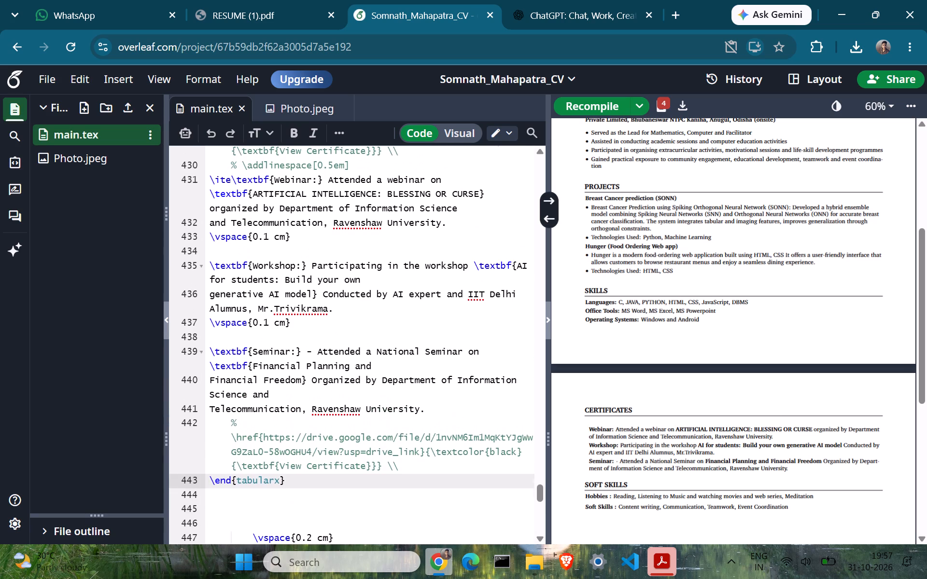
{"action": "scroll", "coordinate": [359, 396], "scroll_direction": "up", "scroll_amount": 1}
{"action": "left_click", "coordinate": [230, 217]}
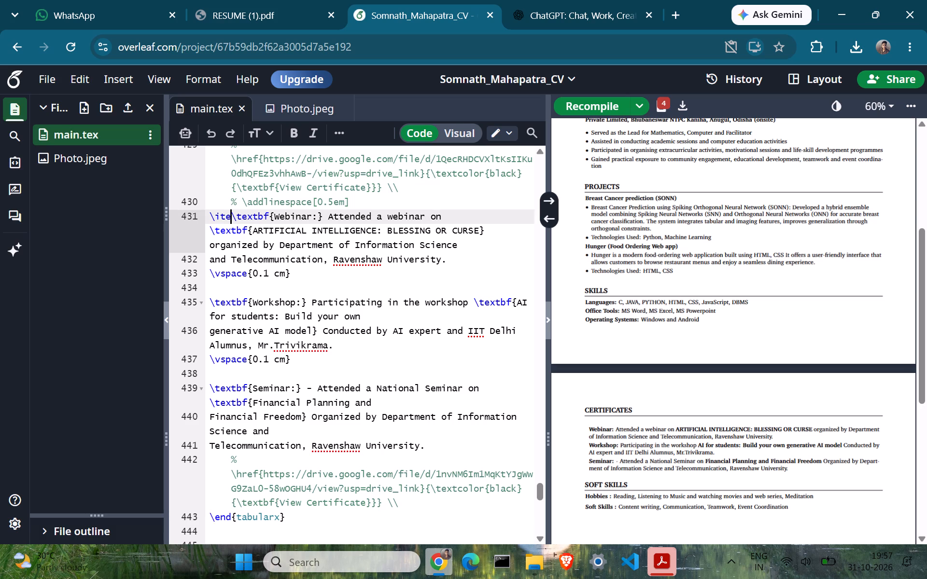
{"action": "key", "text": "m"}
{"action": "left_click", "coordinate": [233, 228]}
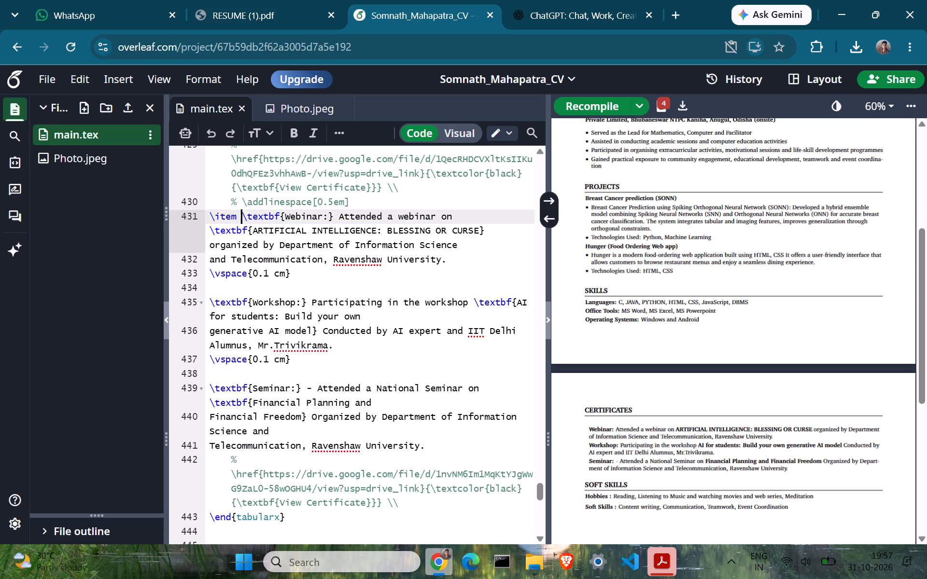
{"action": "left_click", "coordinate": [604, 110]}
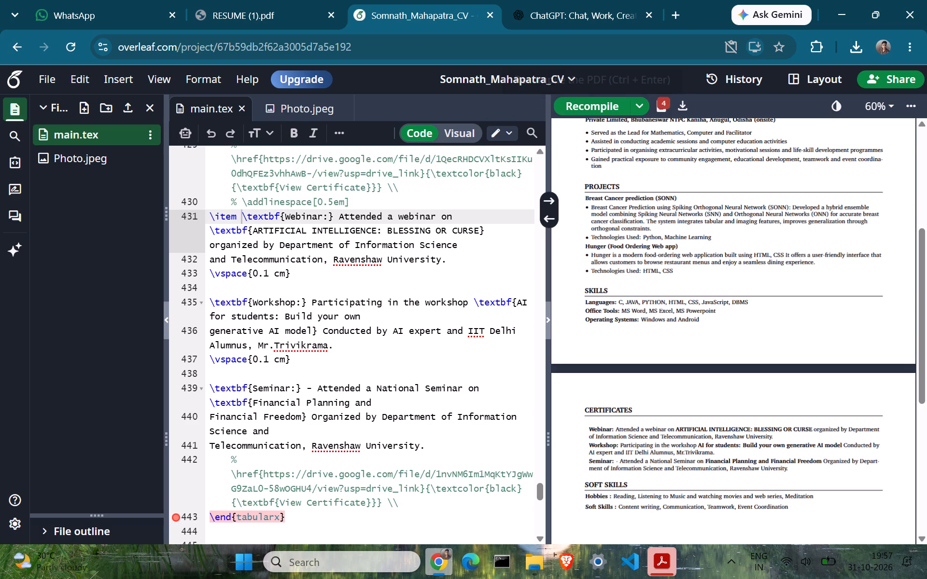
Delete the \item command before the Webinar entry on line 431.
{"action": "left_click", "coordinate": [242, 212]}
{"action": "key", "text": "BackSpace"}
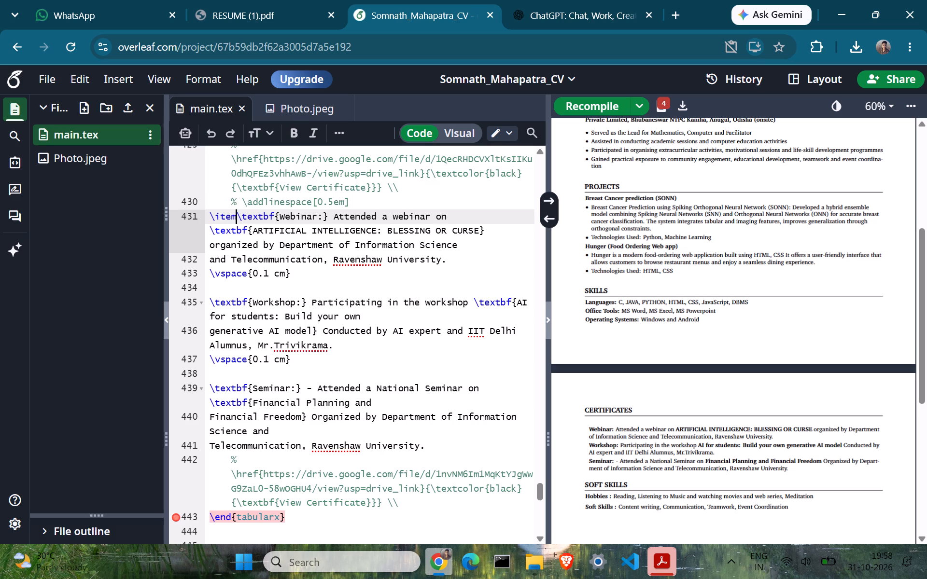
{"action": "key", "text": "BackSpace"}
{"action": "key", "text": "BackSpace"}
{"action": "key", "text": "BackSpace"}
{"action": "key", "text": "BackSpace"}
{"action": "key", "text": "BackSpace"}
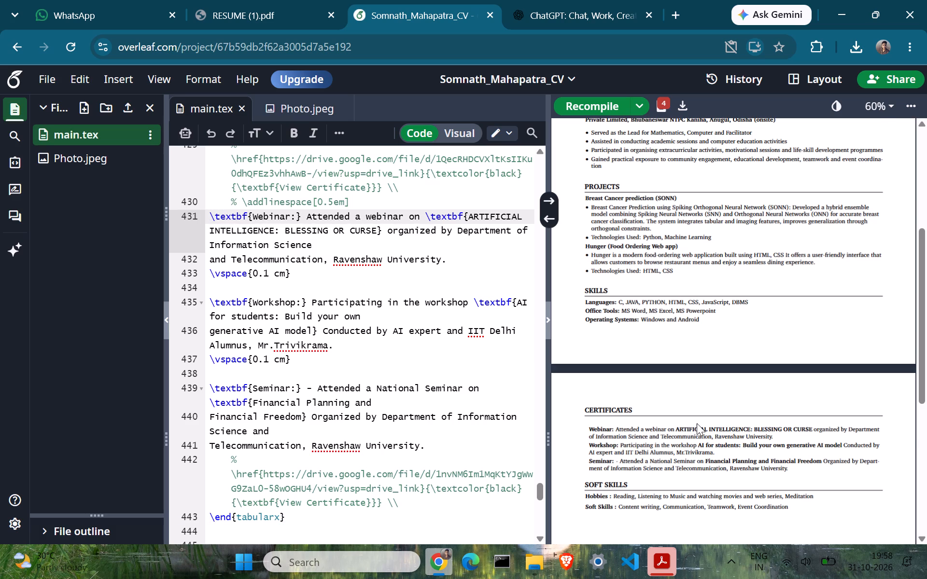
Compare the compiled Certificates section with the certifications section in RESUME (1).pdf, and return to the Overleaf CV.
{"action": "scroll", "coordinate": [697, 423], "scroll_direction": "down", "scroll_amount": 1}
{"action": "scroll", "coordinate": [674, 407], "scroll_direction": "up", "scroll_amount": 1}
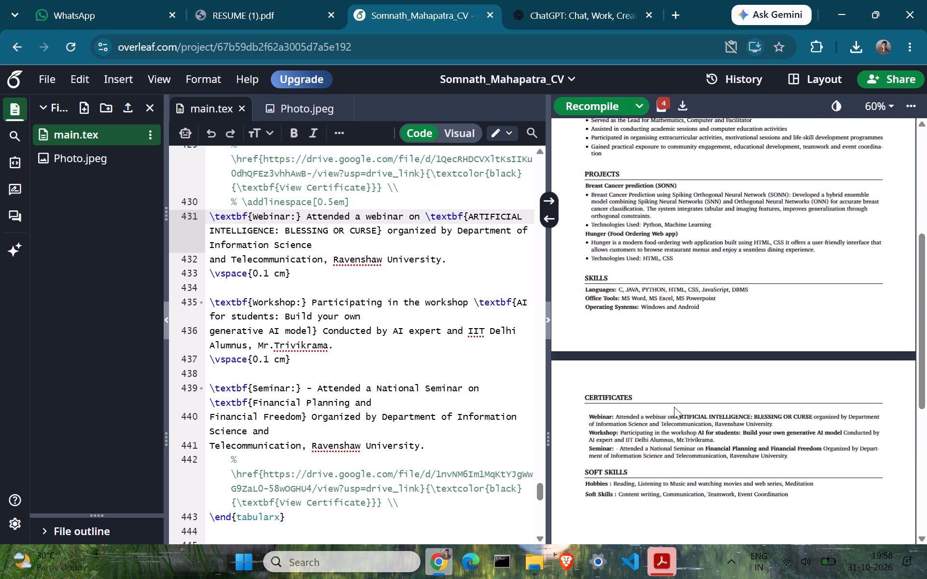
{"action": "scroll", "coordinate": [674, 407], "scroll_direction": "up", "scroll_amount": 2}
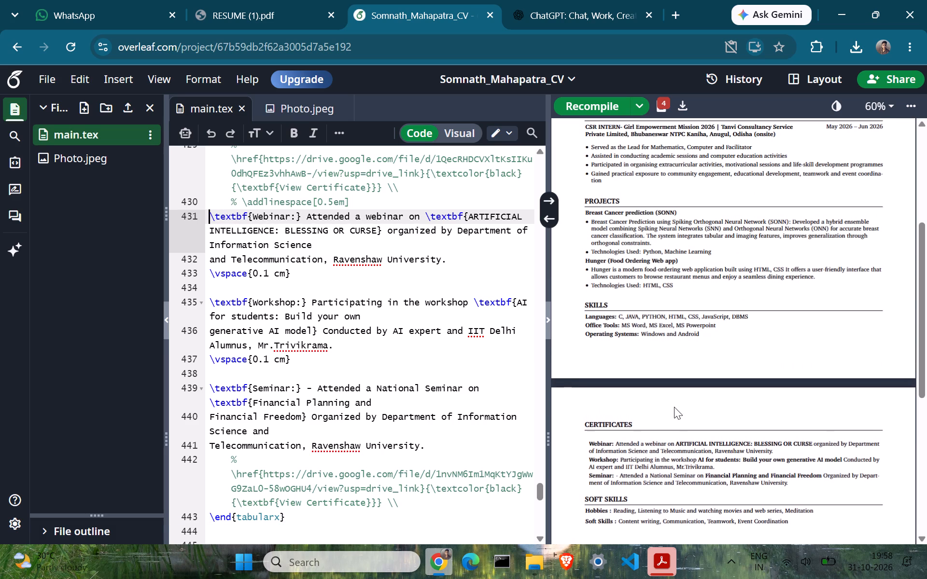
{"action": "left_click", "coordinate": [275, 0]}
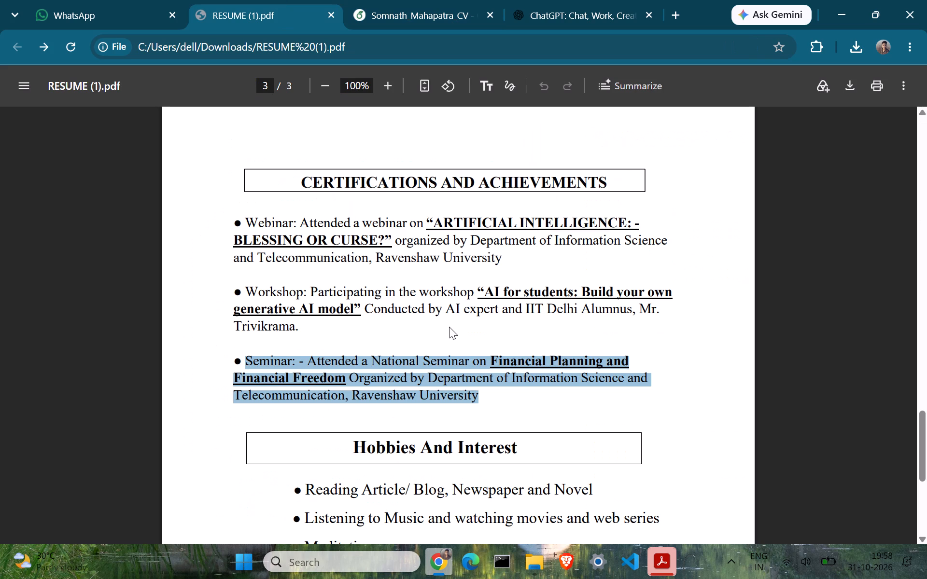
{"action": "scroll", "coordinate": [449, 327], "scroll_direction": "down", "scroll_amount": 1}
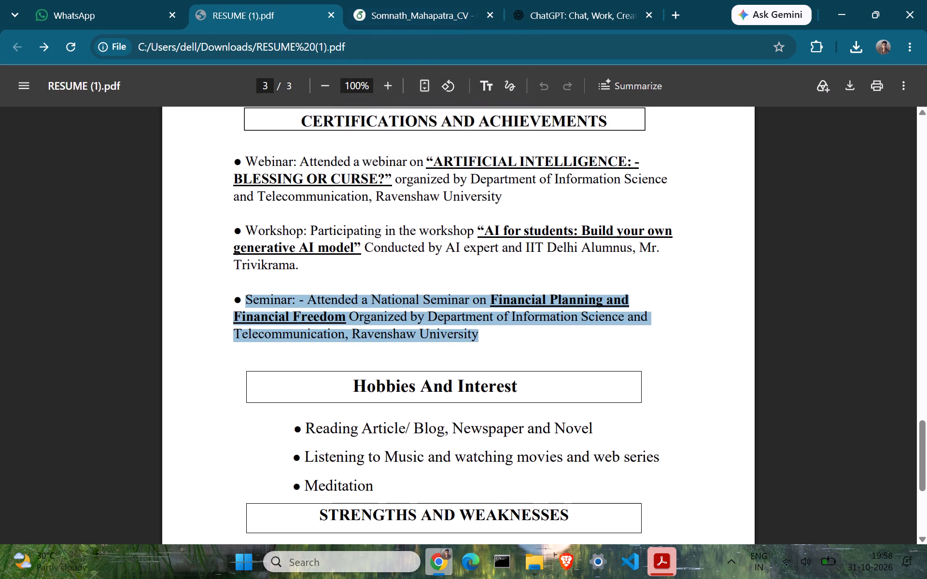
{"action": "scroll", "coordinate": [408, 237], "scroll_direction": "up", "scroll_amount": 2}
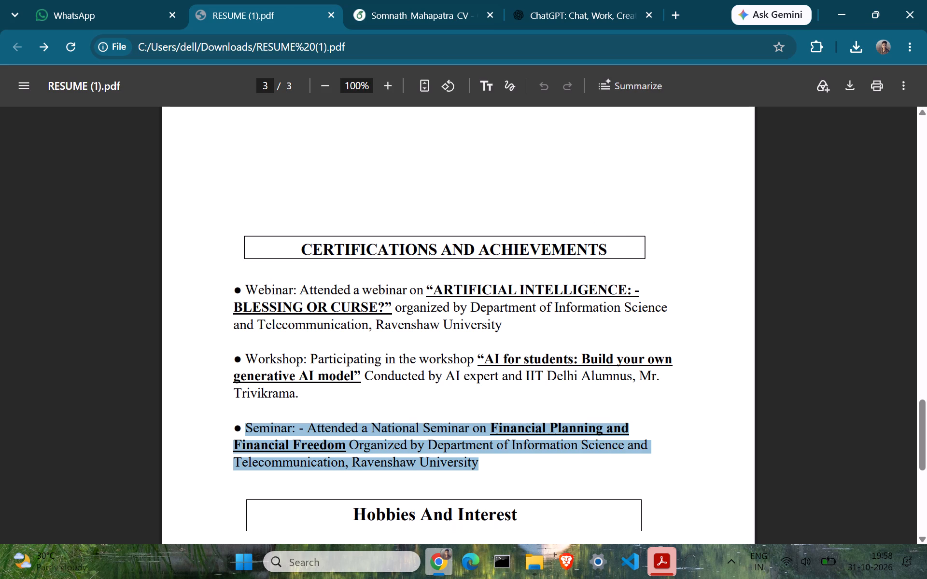
{"action": "left_click", "coordinate": [398, 0]}
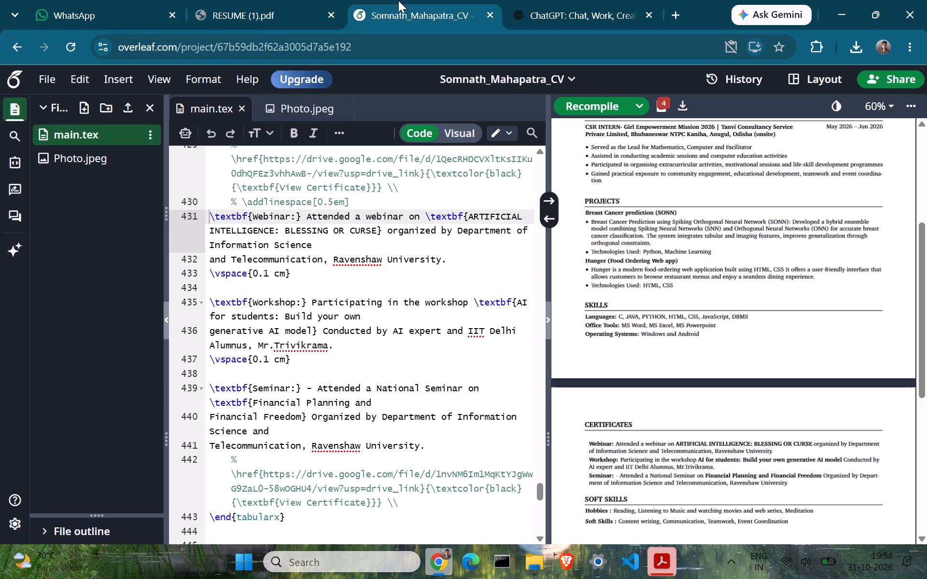
Replace the CERTIFICATES section title on line 425 with "CERTIFICATIONS AND ACHIEVEMENTS" copied from RESUME (1).pdf, and recompile the CV.
{"action": "double_click", "coordinate": [615, 427]}
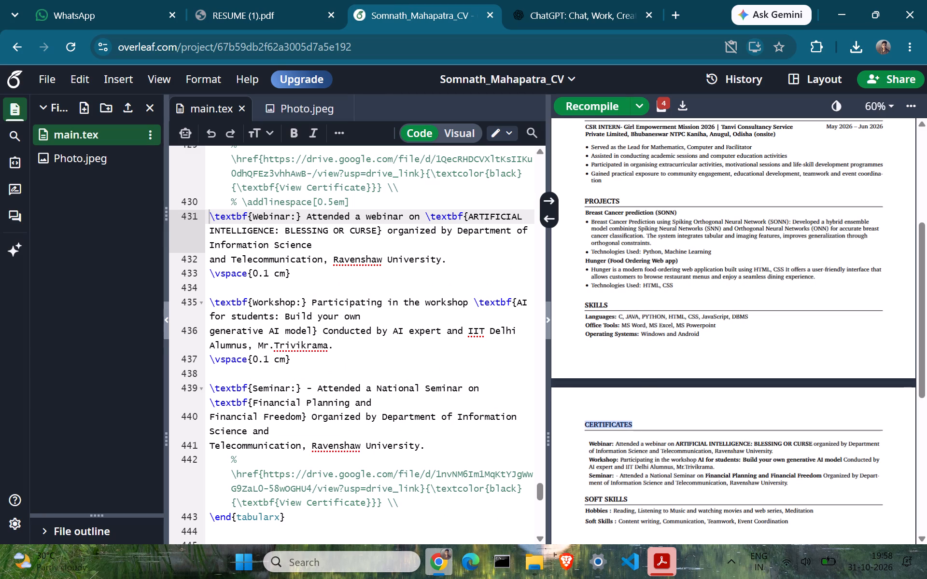
{"action": "left_click", "coordinate": [248, 0]}
{"action": "left_click_drag", "start_coordinate": [608, 250], "coordinate": [459, 240]}
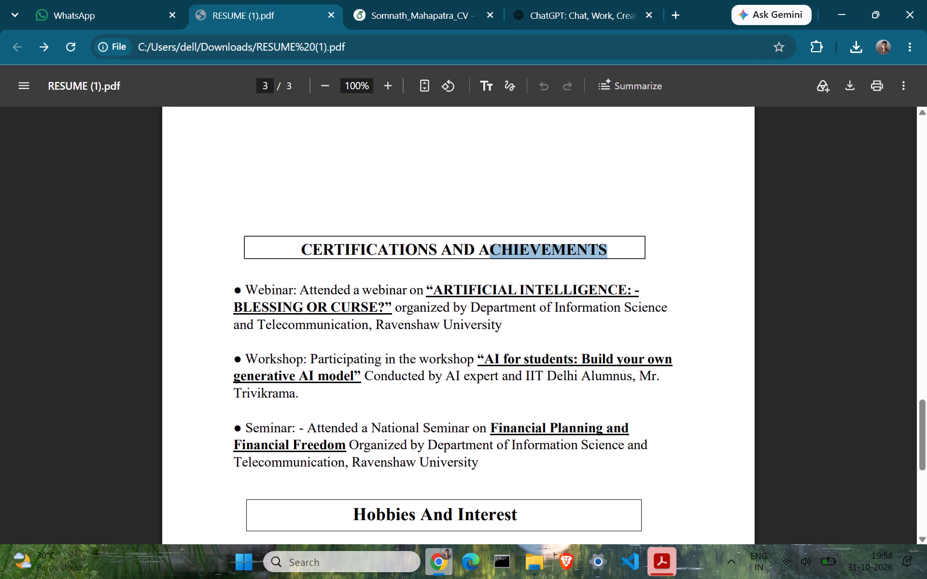
{"action": "left_click_drag", "start_coordinate": [459, 240], "coordinate": [305, 242]}
{"action": "key", "text": "ctrl+c"}
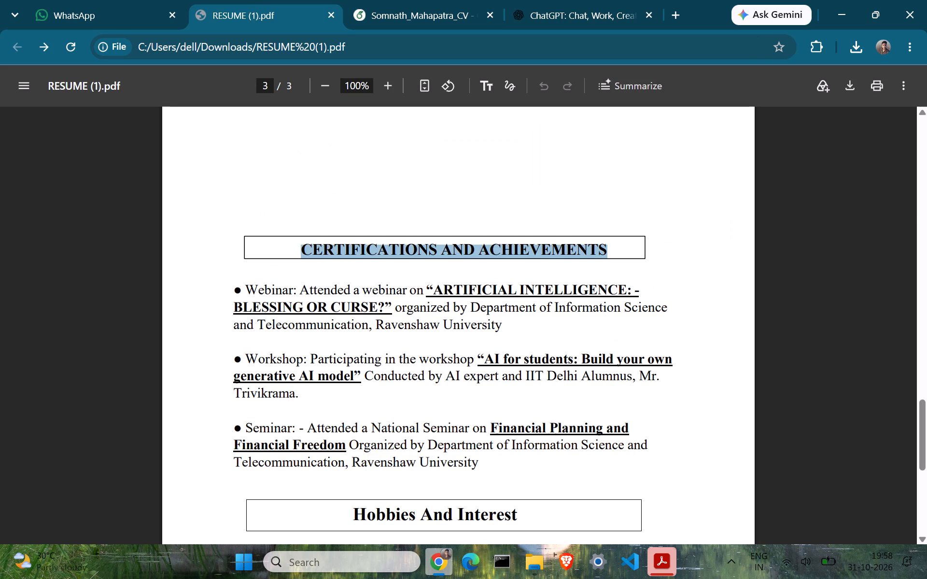
{"action": "left_click", "coordinate": [459, 0]}
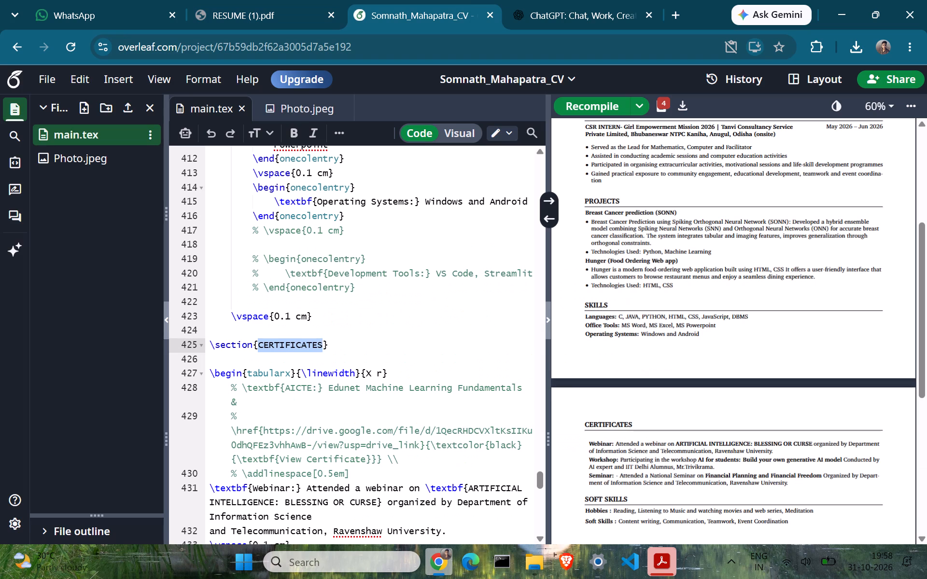
{"action": "left_click", "coordinate": [319, 343]}
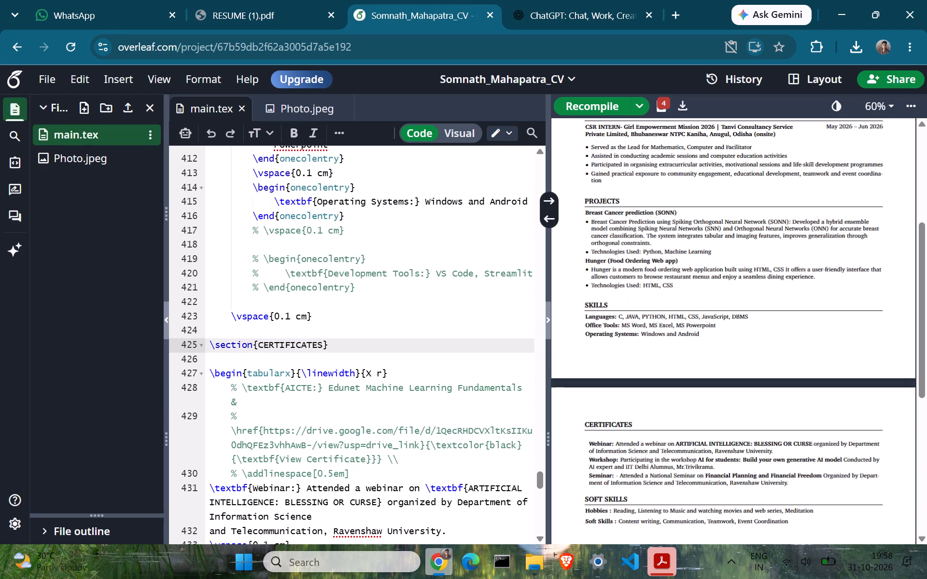
{"action": "left_click", "coordinate": [322, 345]}
{"action": "left_click_drag", "start_coordinate": [322, 345], "coordinate": [281, 347]}
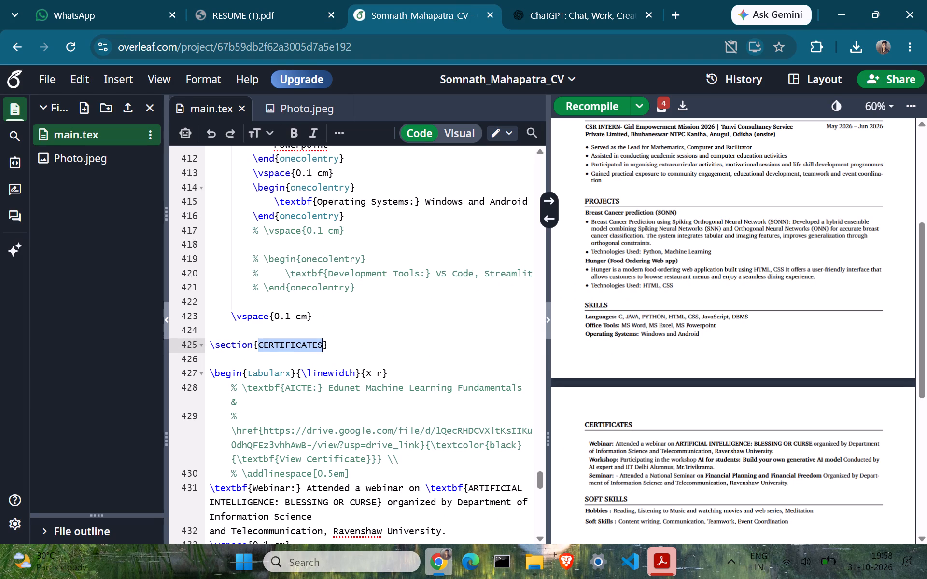
{"action": "key", "text": "ctrl+v"}
{"action": "left_click", "coordinate": [614, 103]}
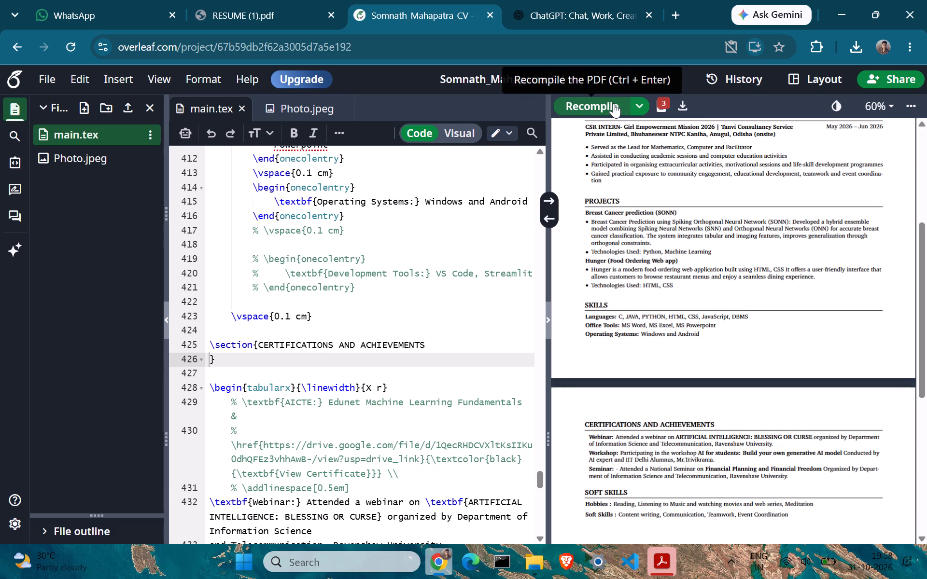
Switch to RESUME (1).pdf and review its certifications, skills, and Internship and Experience sections, including the coordinated activities bullet.
{"action": "left_click", "coordinate": [277, 0]}
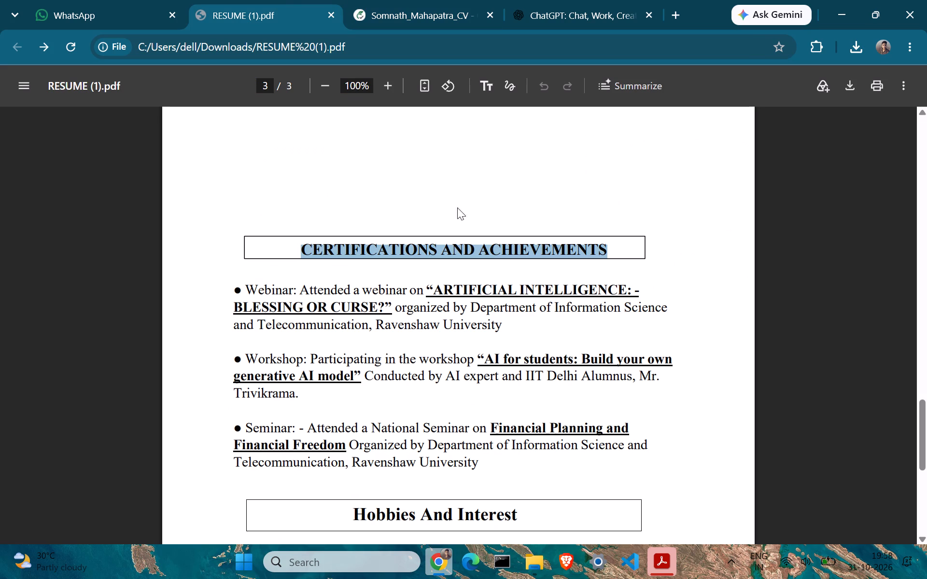
{"action": "left_click", "coordinate": [462, 198]}
{"action": "scroll", "coordinate": [462, 198], "scroll_direction": "up", "scroll_amount": 5}
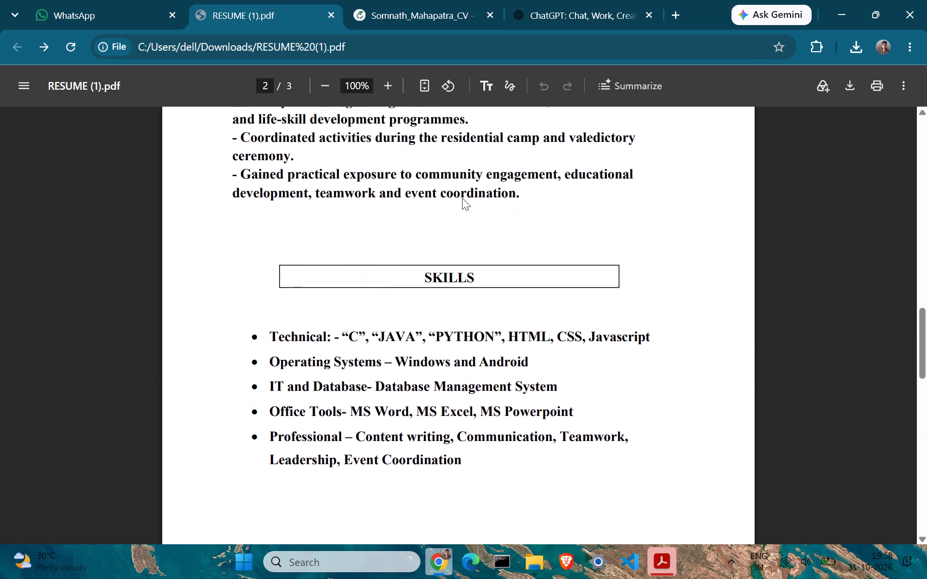
{"action": "scroll", "coordinate": [462, 198], "scroll_direction": "up", "scroll_amount": 4}
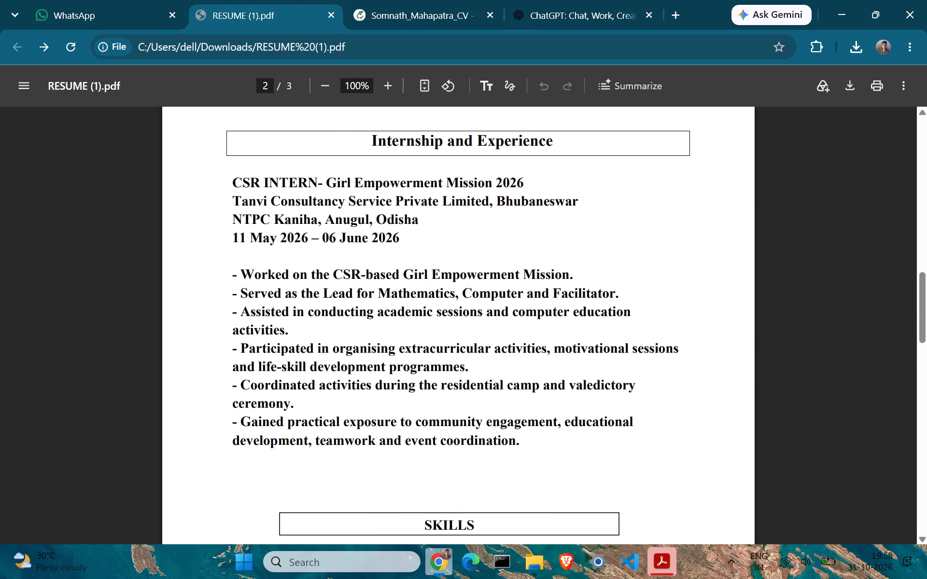
{"action": "left_click_drag", "start_coordinate": [239, 384], "coordinate": [256, 384]}
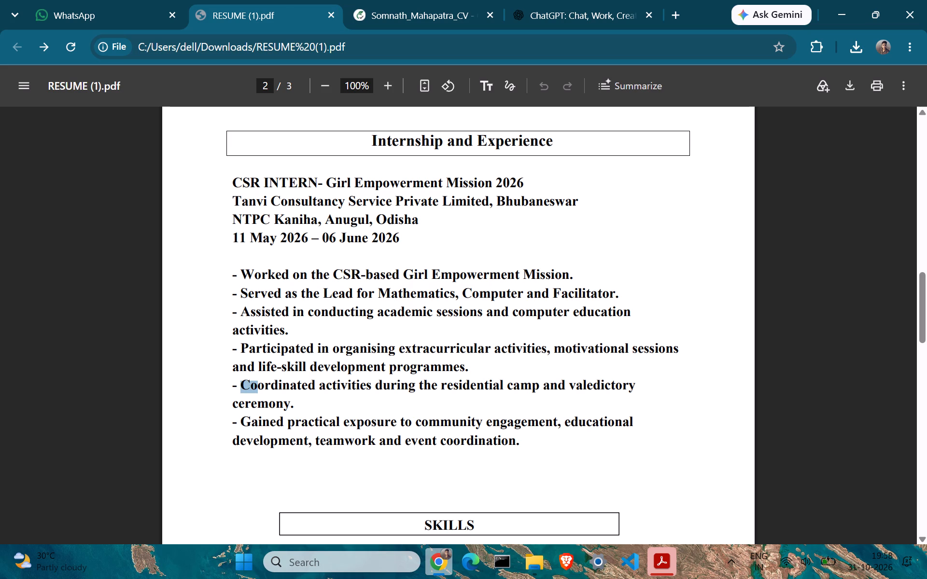
{"action": "left_click", "coordinate": [363, 411]}
Return to the Overleaf CV and review the compiled resume from the header and Experience section through Soft Skills.
{"action": "left_click", "coordinate": [414, 0]}
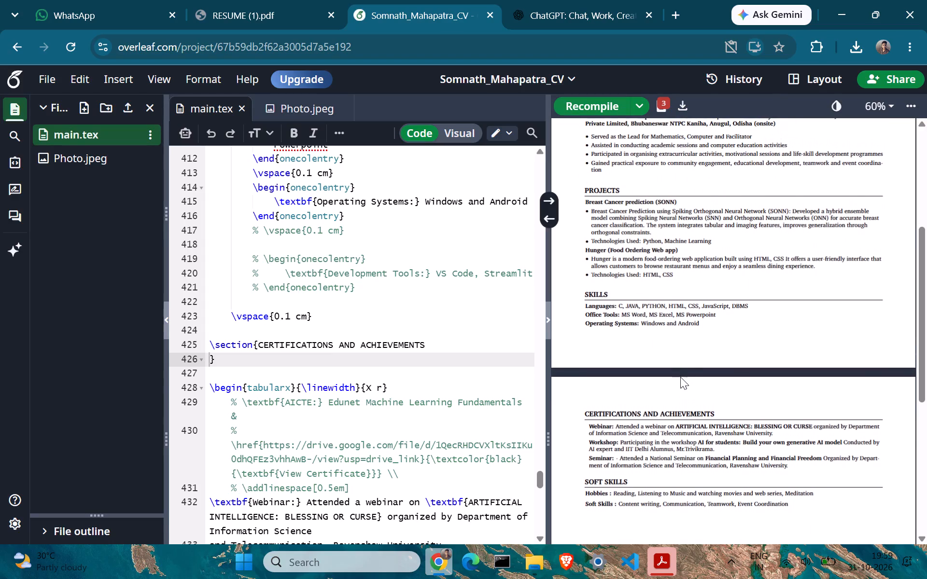
{"action": "scroll", "coordinate": [680, 377], "scroll_direction": "up", "scroll_amount": 2}
{"action": "scroll", "coordinate": [680, 377], "scroll_direction": "down", "scroll_amount": 1}
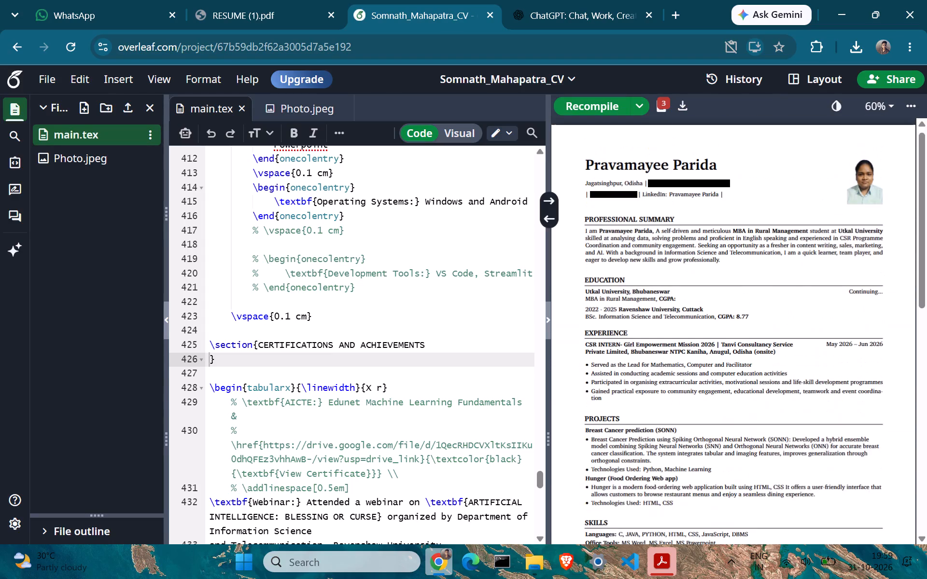
{"action": "scroll", "coordinate": [680, 377], "scroll_direction": "down", "scroll_amount": 2}
{"action": "scroll", "coordinate": [680, 377], "scroll_direction": "up", "scroll_amount": 6}
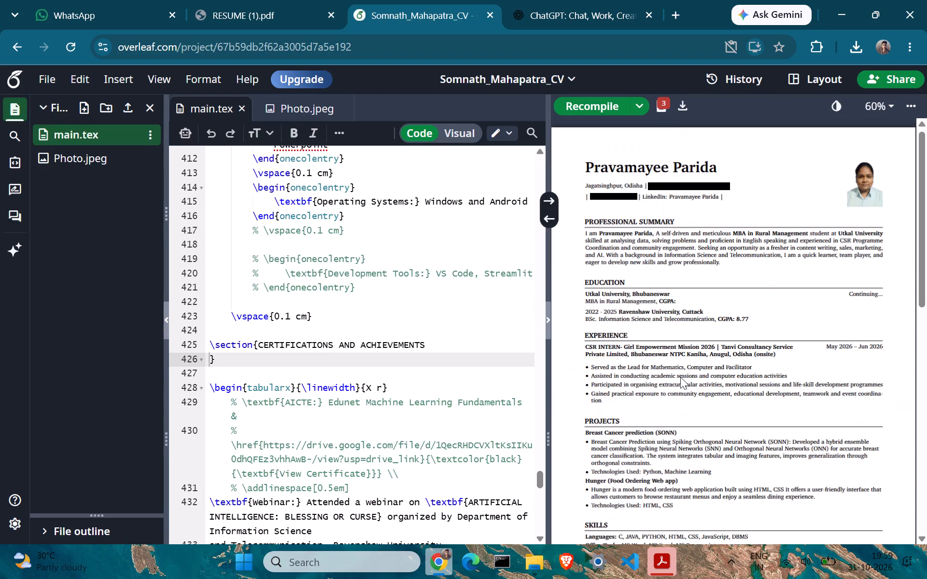
{"action": "scroll", "coordinate": [680, 377], "scroll_direction": "down", "scroll_amount": 6}
{"action": "scroll", "coordinate": [680, 377], "scroll_direction": "up", "scroll_amount": 1}
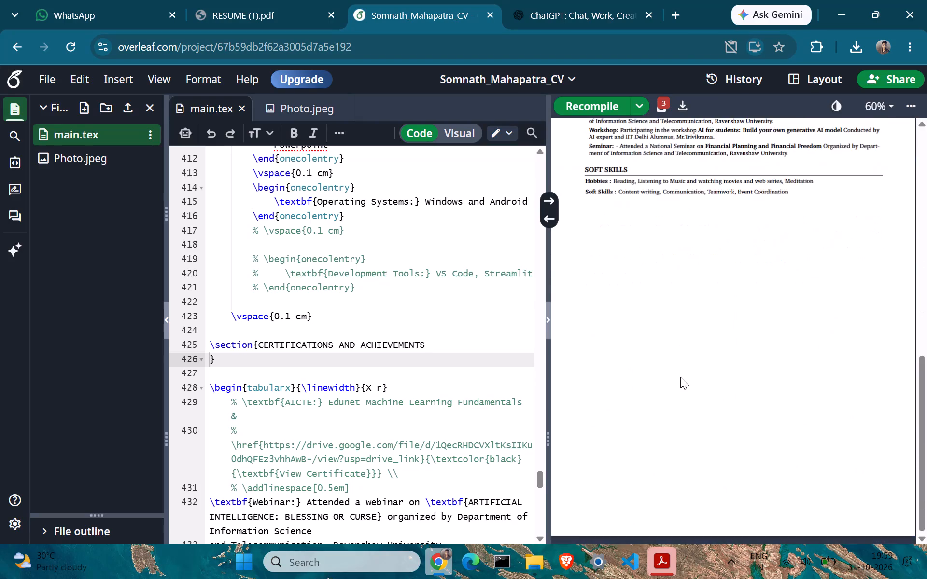
{"action": "scroll", "coordinate": [680, 377], "scroll_direction": "up", "scroll_amount": 2}
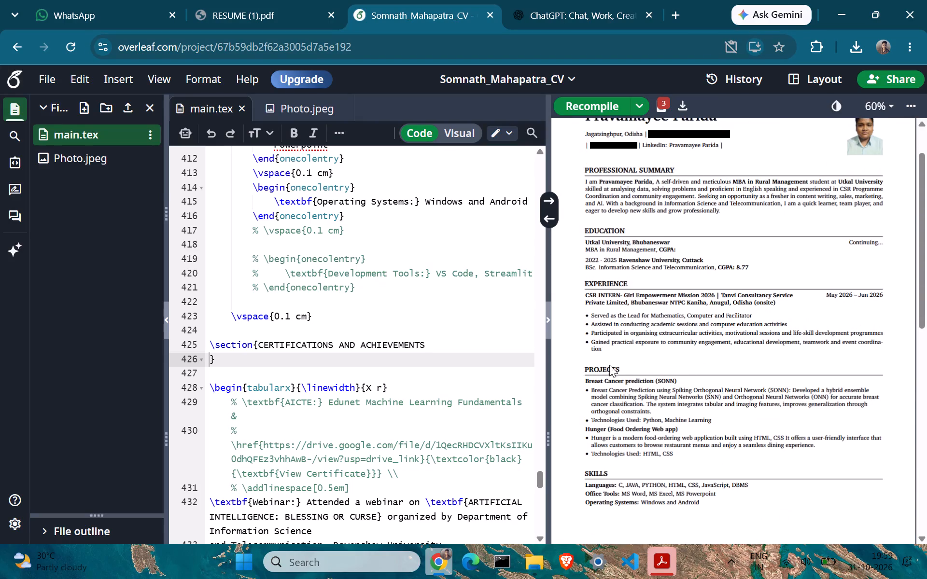
{"action": "double_click", "coordinate": [606, 370]}
{"action": "left_click", "coordinate": [269, 0]}
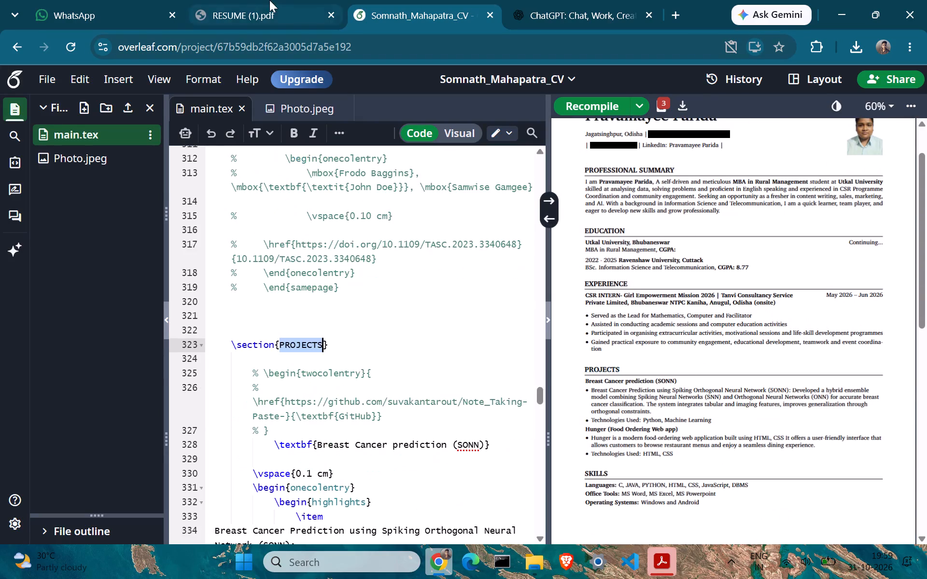
{"action": "scroll", "coordinate": [438, 328], "scroll_direction": "up", "scroll_amount": 1}
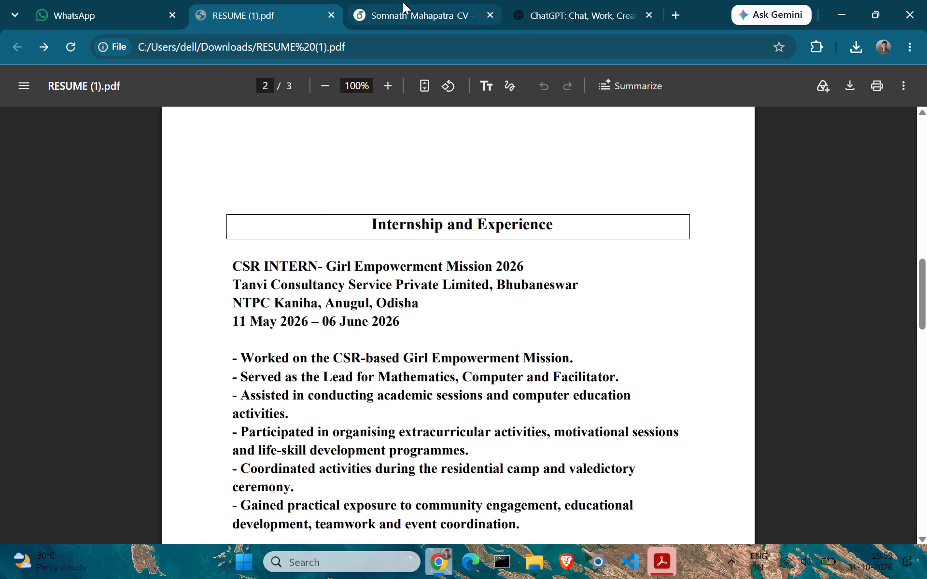
{"action": "left_click", "coordinate": [403, 2]}
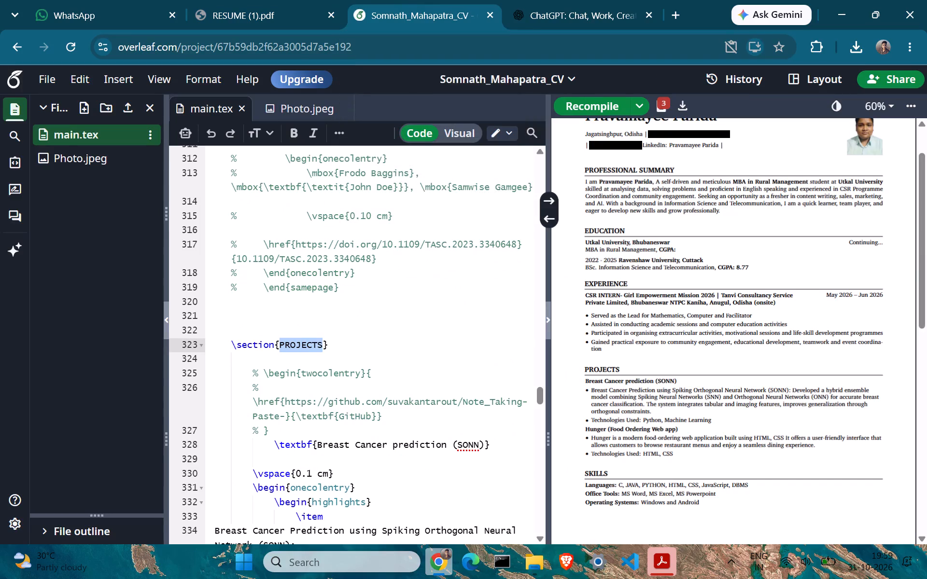
{"action": "double_click", "coordinate": [587, 287]}
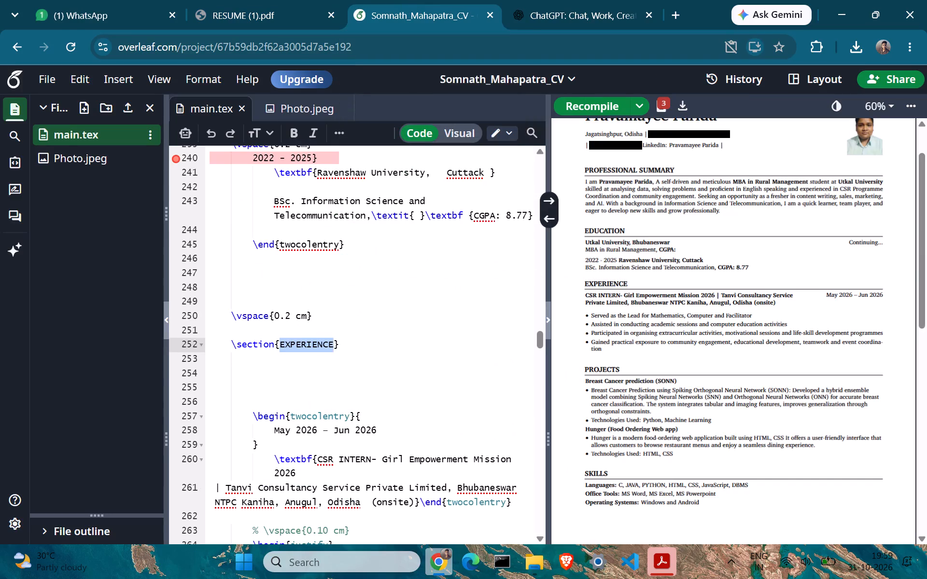
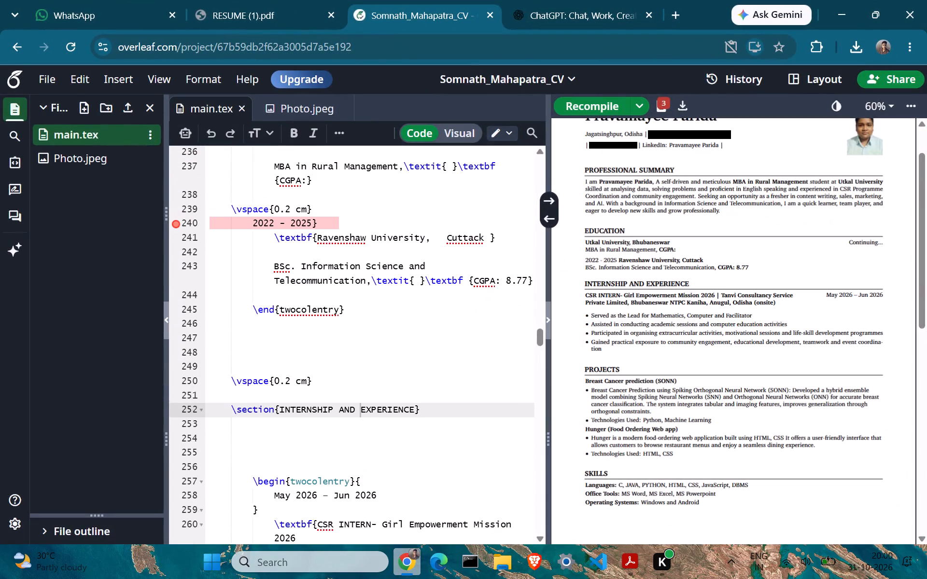
Recompile the CV with the INTERNSHIP AND EXPERIENCE section title in place.
{"action": "left_click", "coordinate": [460, 199]}
{"action": "left_click", "coordinate": [606, 108]}
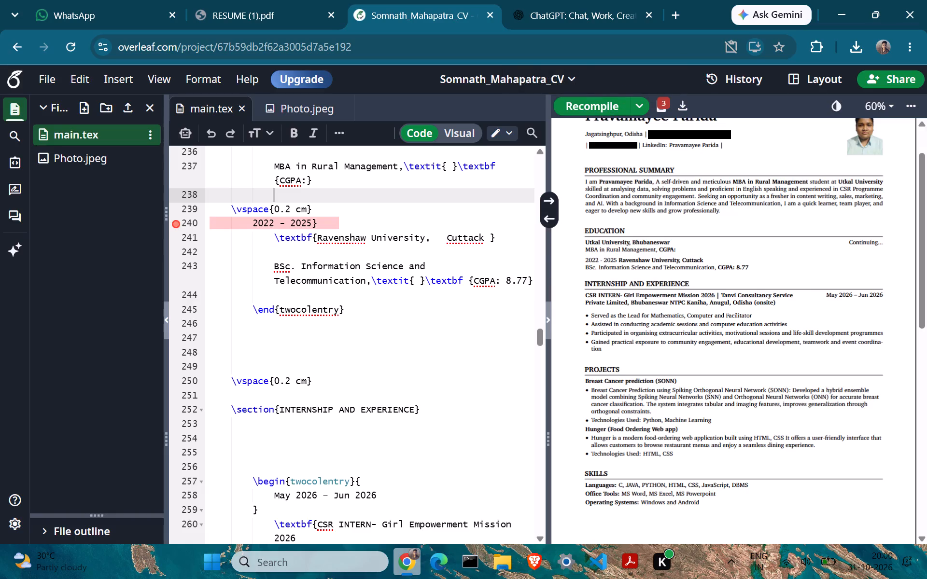
{"action": "left_click", "coordinate": [619, 258]}
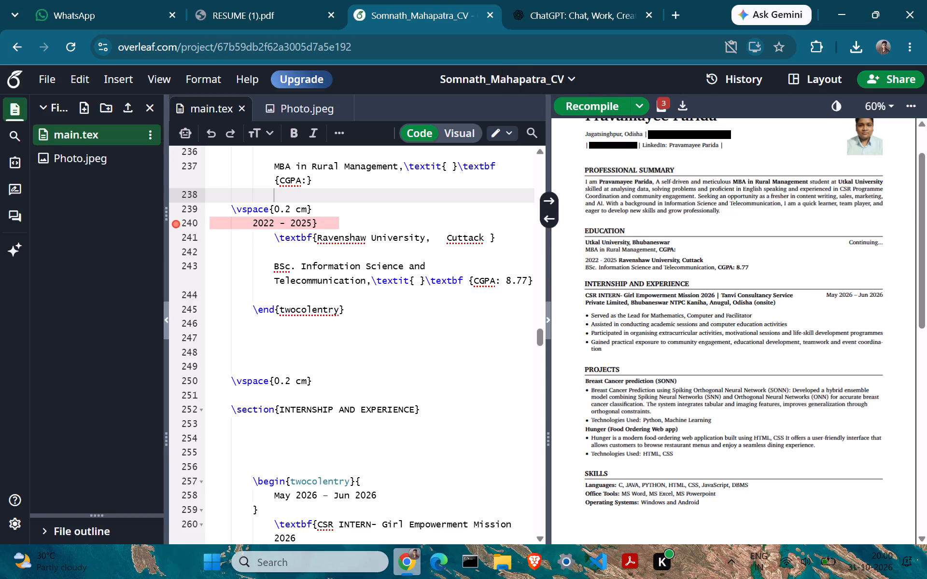
{"action": "left_click", "coordinate": [359, 207]}
{"action": "scroll", "coordinate": [369, 316], "scroll_direction": "up", "scroll_amount": 1}
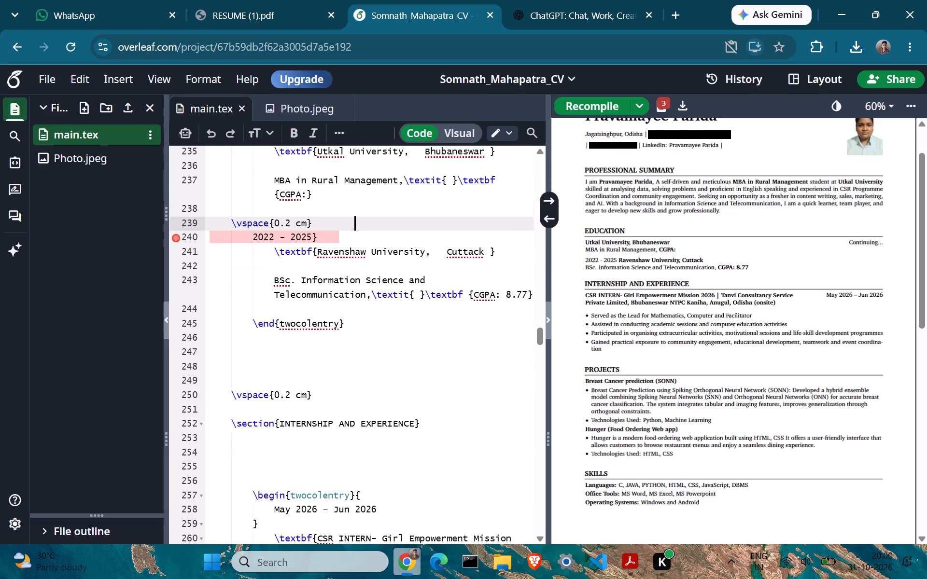
{"action": "scroll", "coordinate": [369, 316], "scroll_direction": "up", "scroll_amount": 1}
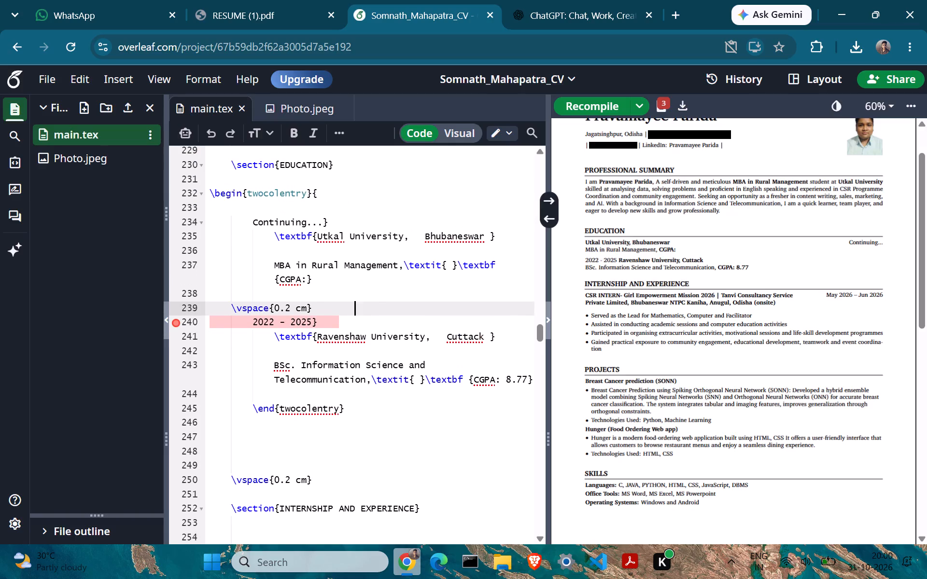
{"action": "left_click_drag", "start_coordinate": [251, 221], "coordinate": [352, 406]}
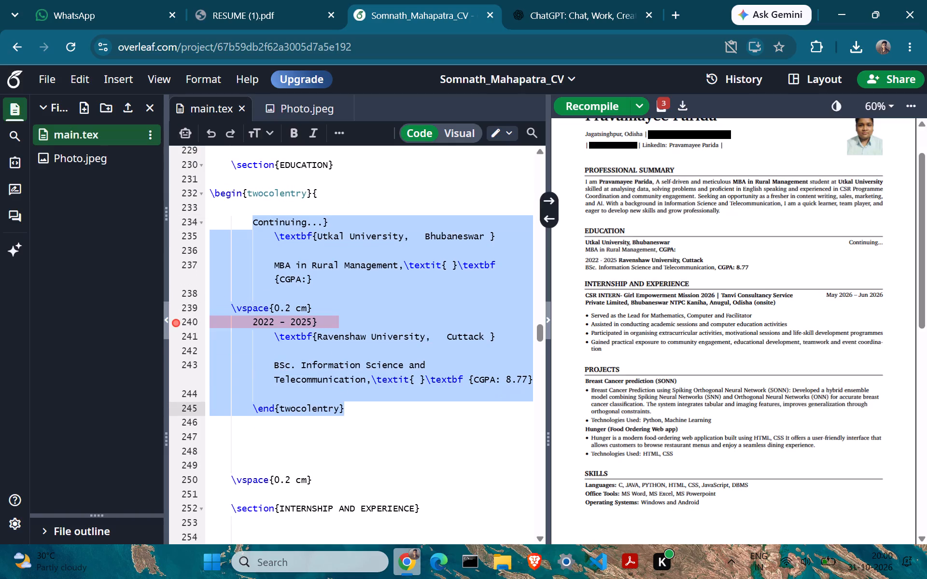
{"action": "left_click_drag", "start_coordinate": [352, 406], "coordinate": [492, 350]}
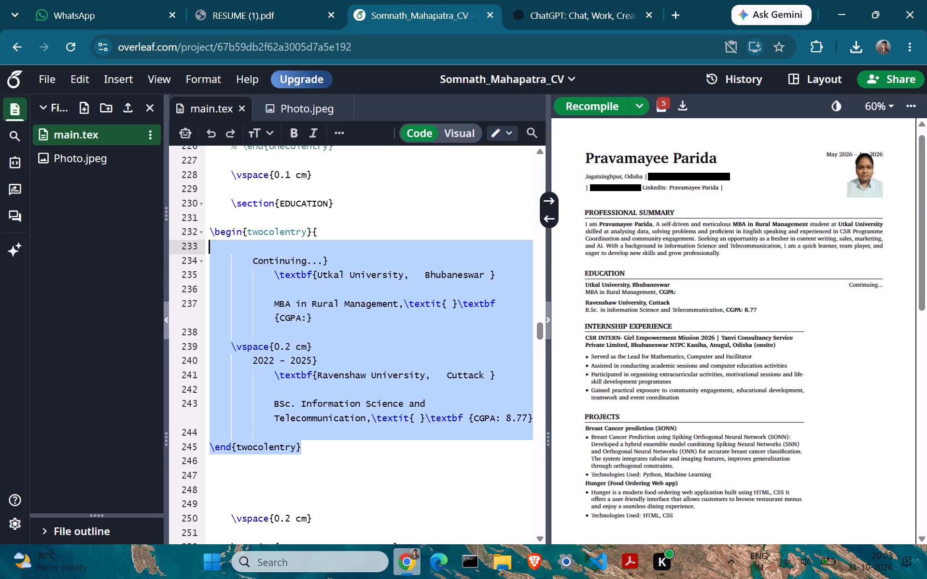
{"action": "left_click_drag", "start_coordinate": [226, 243], "coordinate": [209, 228]}
{"action": "key", "text": "ctrl+v"}
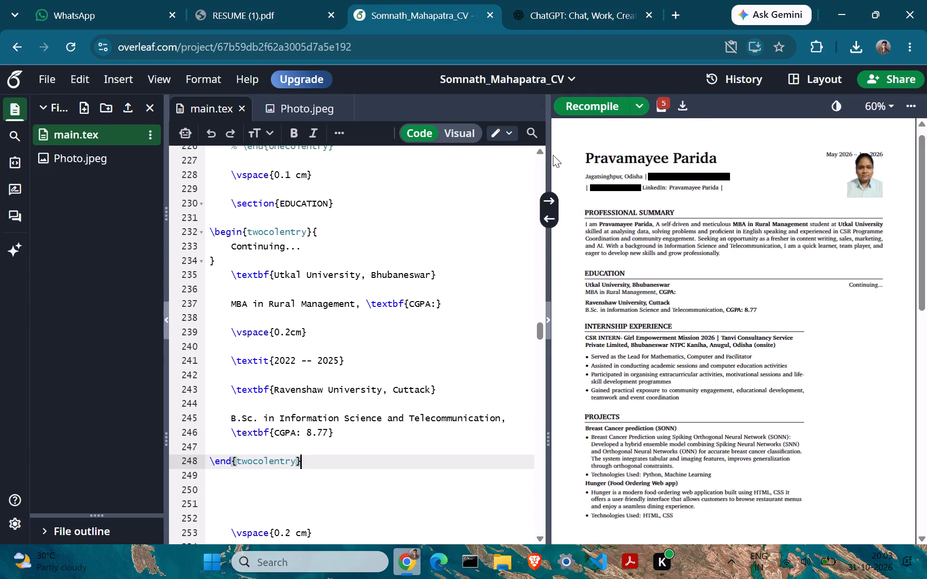
Recompile the CV and check the EDUCATION section in the PDF preview.
{"action": "left_click", "coordinate": [616, 98]}
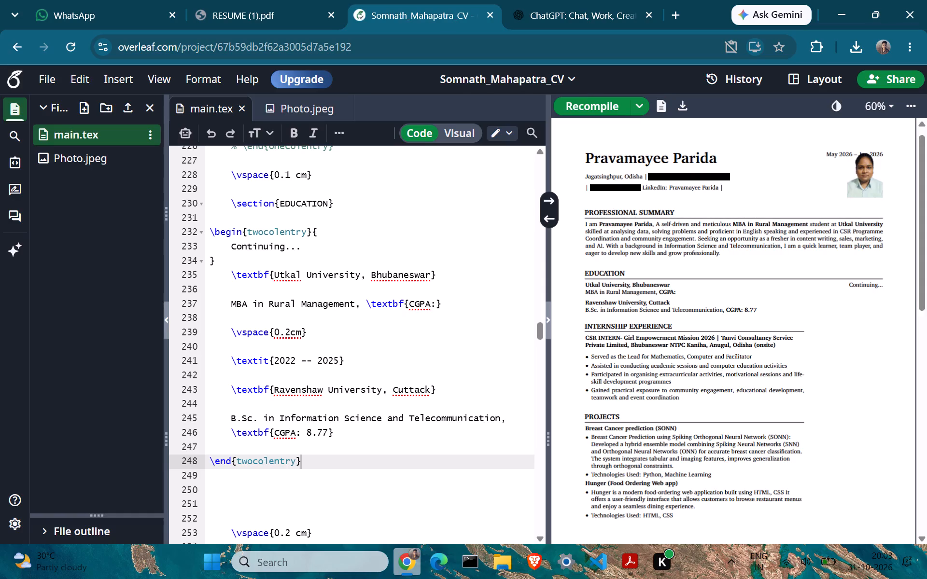
{"action": "scroll", "coordinate": [772, 298], "scroll_direction": "down", "scroll_amount": 3}
{"action": "scroll", "coordinate": [772, 298], "scroll_direction": "up", "scroll_amount": 6}
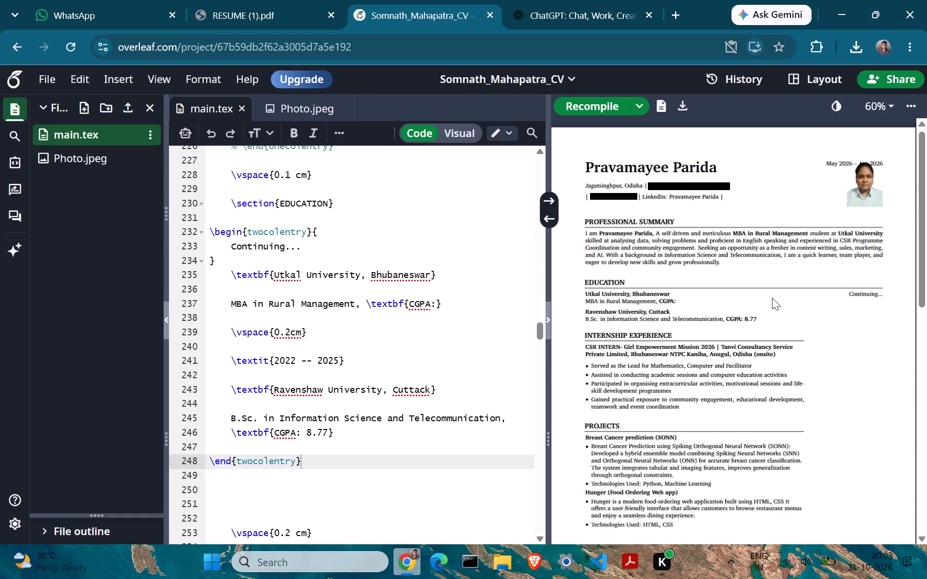
{"action": "left_click", "coordinate": [687, 357]}
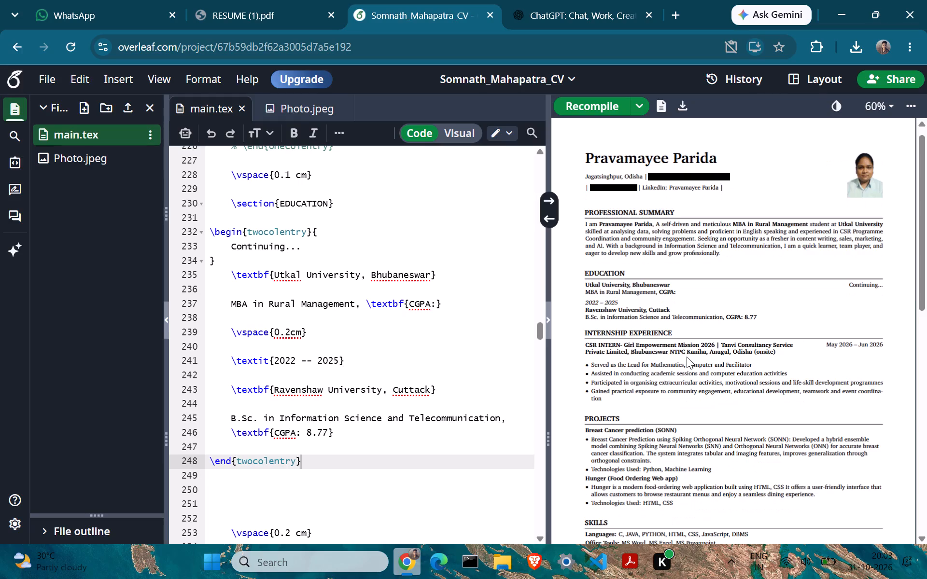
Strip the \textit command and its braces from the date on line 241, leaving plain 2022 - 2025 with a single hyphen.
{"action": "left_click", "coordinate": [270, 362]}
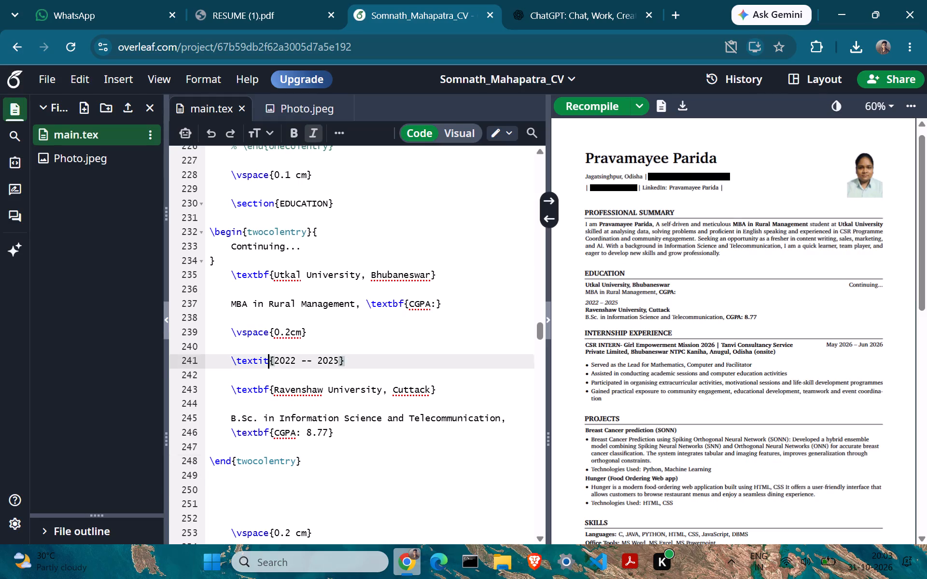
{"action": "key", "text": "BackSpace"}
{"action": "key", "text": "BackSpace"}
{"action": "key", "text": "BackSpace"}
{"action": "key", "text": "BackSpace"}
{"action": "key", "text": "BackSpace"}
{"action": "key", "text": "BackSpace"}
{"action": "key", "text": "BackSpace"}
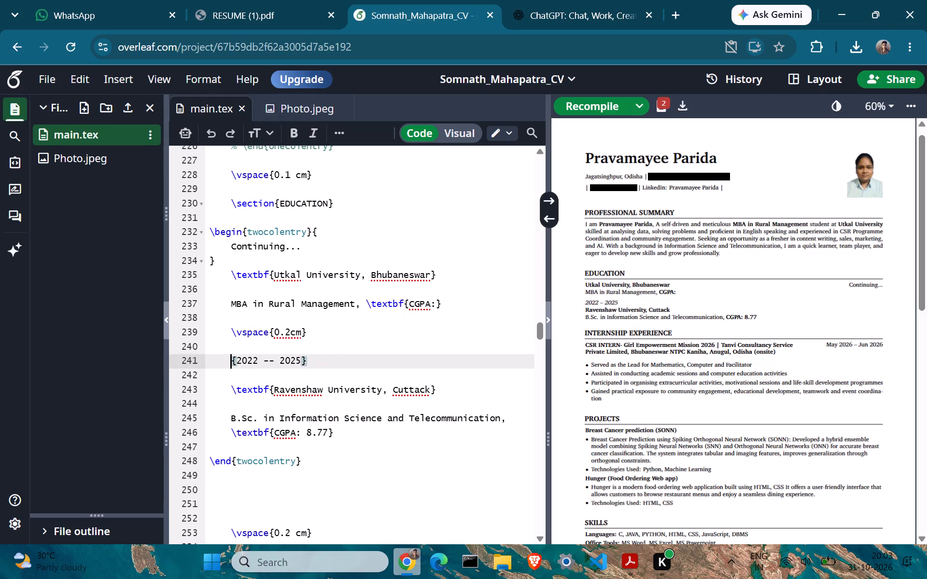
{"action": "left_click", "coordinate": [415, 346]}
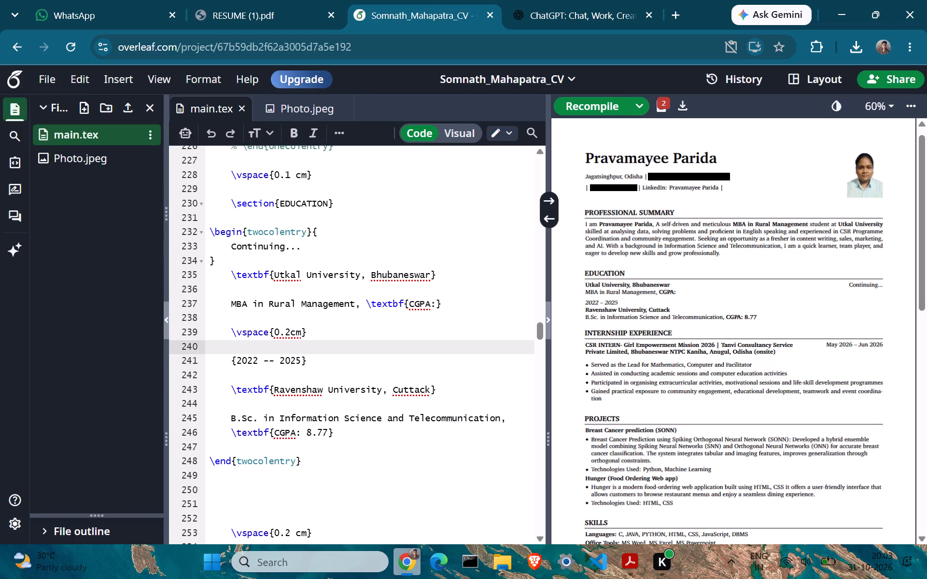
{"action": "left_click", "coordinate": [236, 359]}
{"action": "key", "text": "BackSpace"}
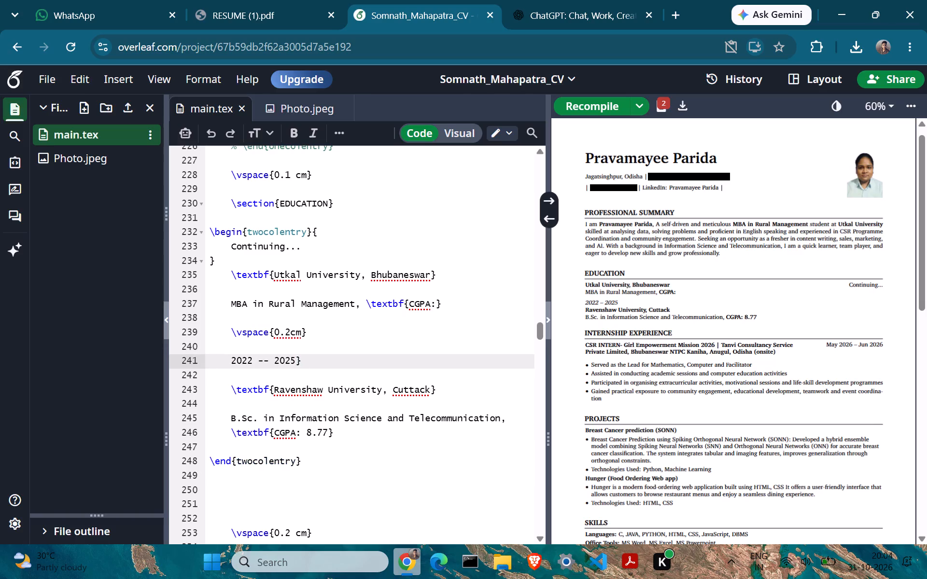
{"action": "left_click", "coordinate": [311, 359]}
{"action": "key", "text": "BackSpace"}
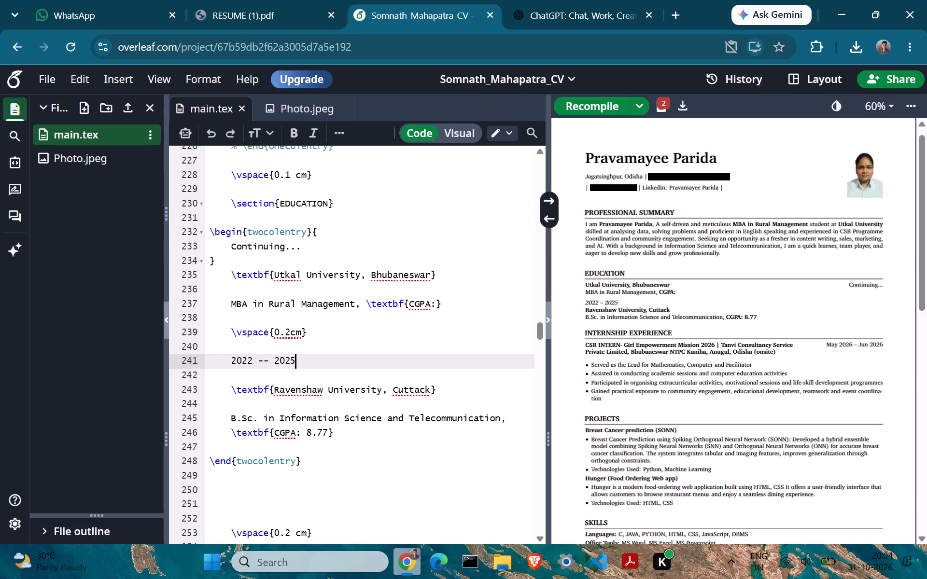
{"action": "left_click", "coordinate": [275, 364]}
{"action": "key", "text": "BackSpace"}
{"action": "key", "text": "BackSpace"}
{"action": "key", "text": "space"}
Recompile the CV and check how the plain 2022 - 2025 date is laid out in the EDUCATION section.
{"action": "left_click", "coordinate": [584, 110]}
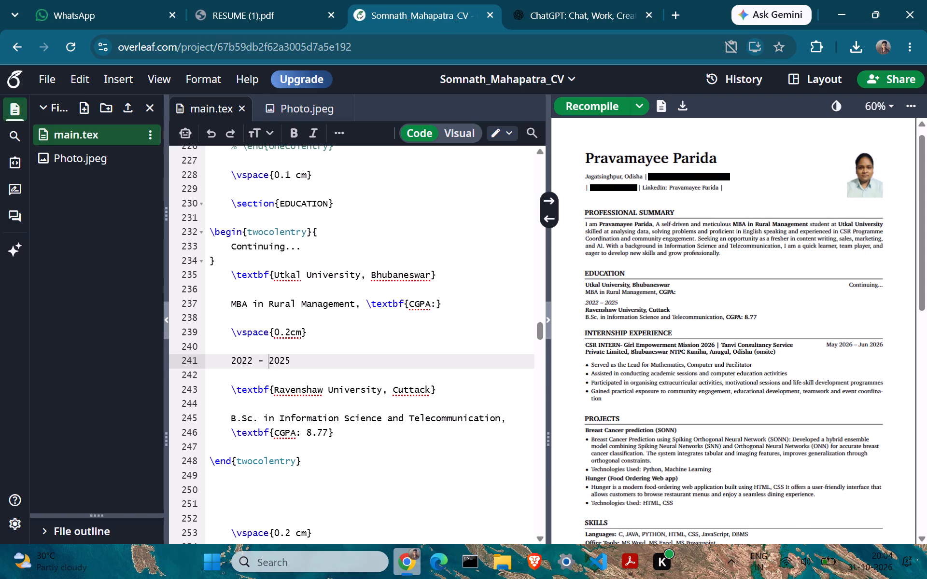
{"action": "scroll", "coordinate": [791, 523], "scroll_direction": "down", "scroll_amount": 1}
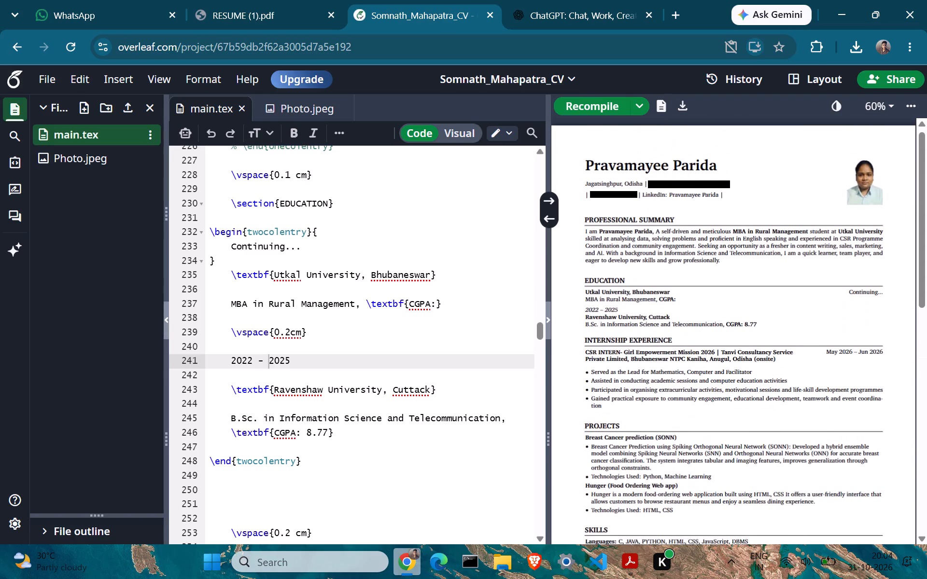
{"action": "left_click", "coordinate": [706, 363]}
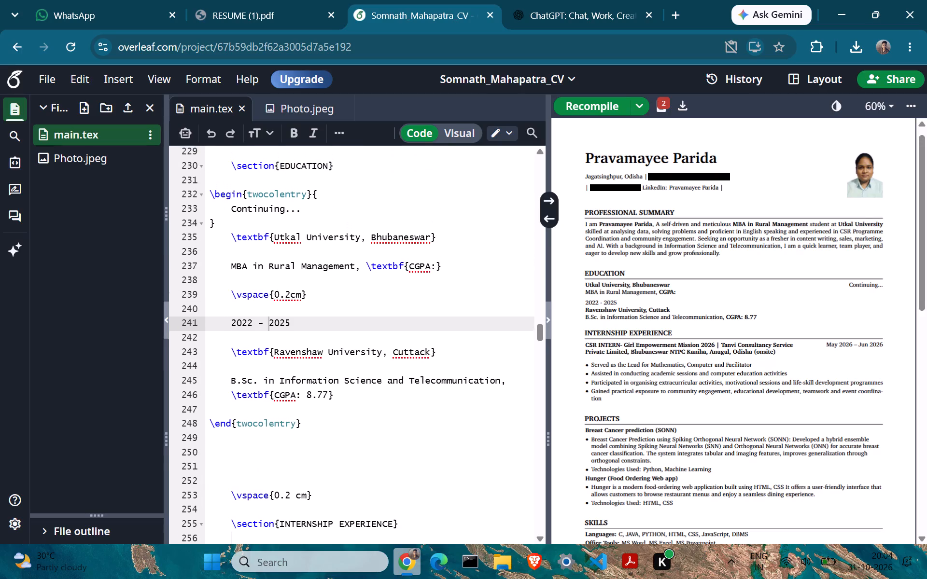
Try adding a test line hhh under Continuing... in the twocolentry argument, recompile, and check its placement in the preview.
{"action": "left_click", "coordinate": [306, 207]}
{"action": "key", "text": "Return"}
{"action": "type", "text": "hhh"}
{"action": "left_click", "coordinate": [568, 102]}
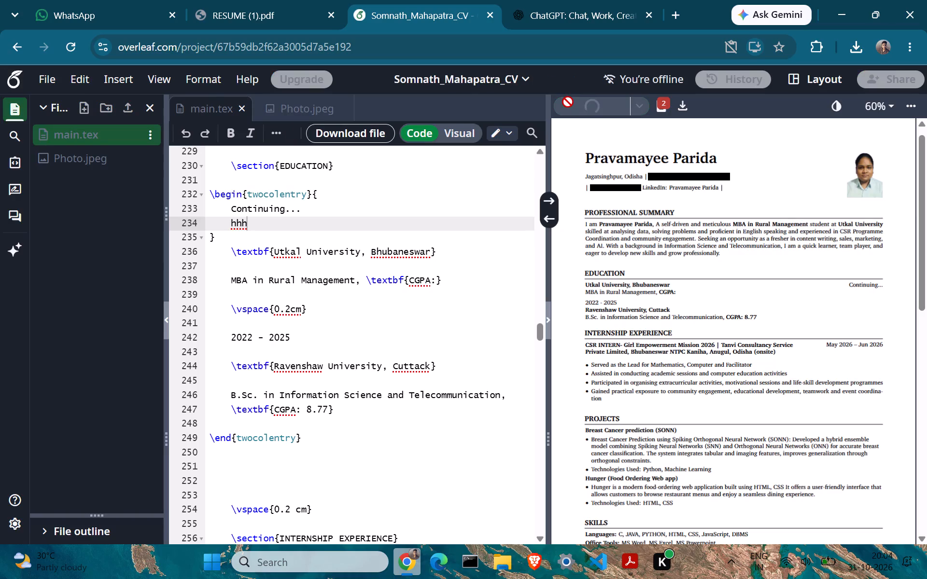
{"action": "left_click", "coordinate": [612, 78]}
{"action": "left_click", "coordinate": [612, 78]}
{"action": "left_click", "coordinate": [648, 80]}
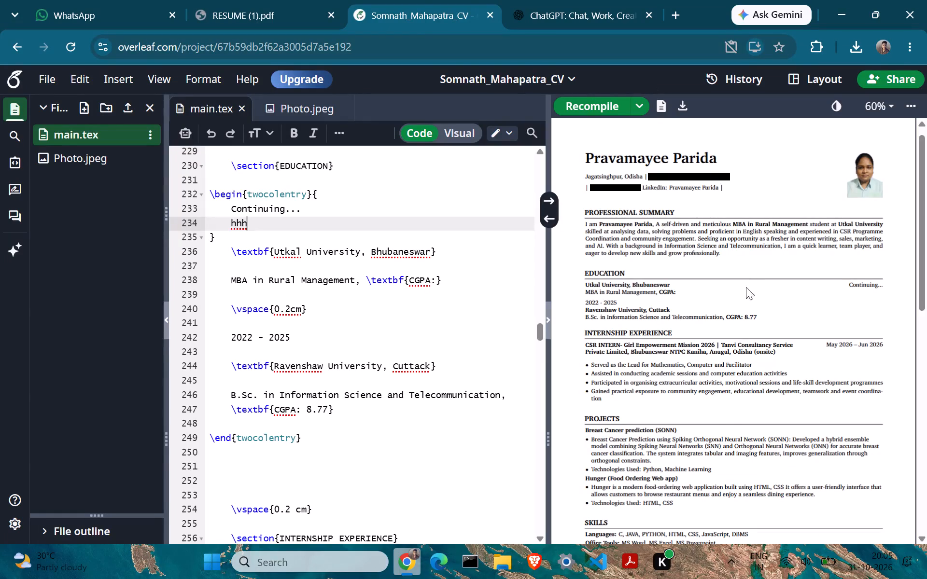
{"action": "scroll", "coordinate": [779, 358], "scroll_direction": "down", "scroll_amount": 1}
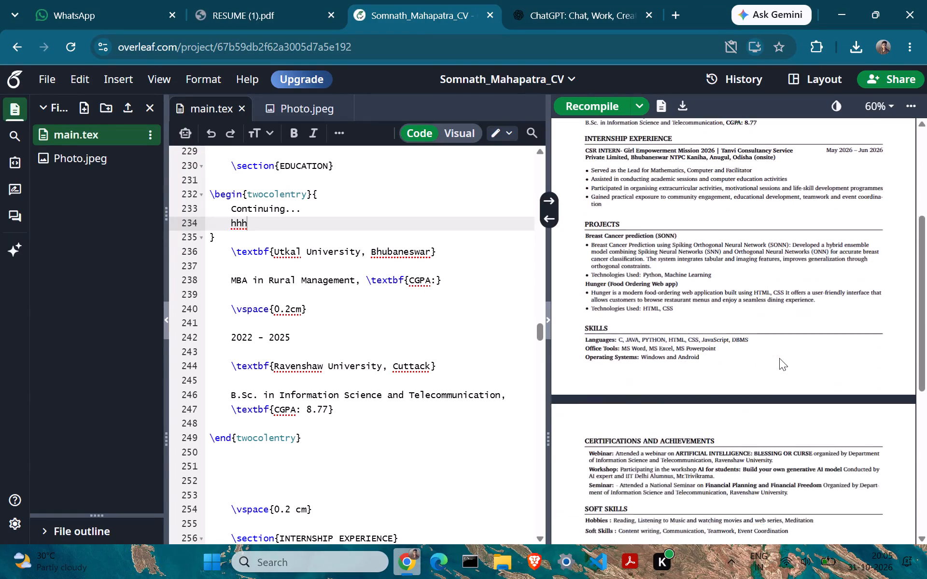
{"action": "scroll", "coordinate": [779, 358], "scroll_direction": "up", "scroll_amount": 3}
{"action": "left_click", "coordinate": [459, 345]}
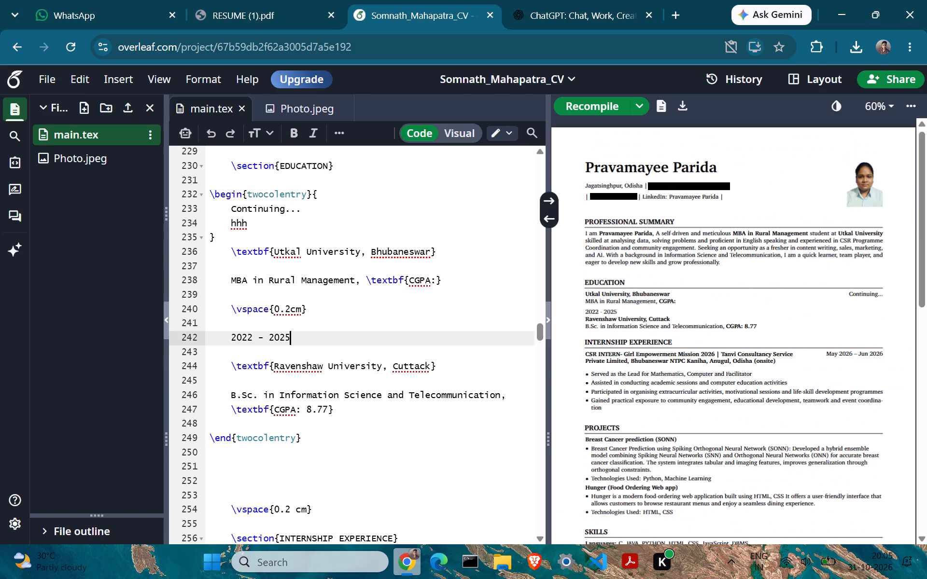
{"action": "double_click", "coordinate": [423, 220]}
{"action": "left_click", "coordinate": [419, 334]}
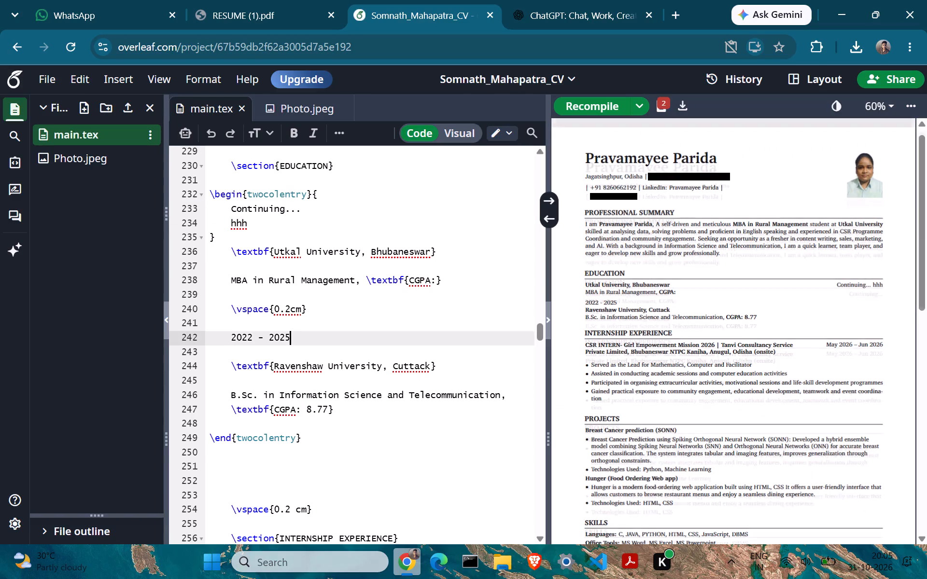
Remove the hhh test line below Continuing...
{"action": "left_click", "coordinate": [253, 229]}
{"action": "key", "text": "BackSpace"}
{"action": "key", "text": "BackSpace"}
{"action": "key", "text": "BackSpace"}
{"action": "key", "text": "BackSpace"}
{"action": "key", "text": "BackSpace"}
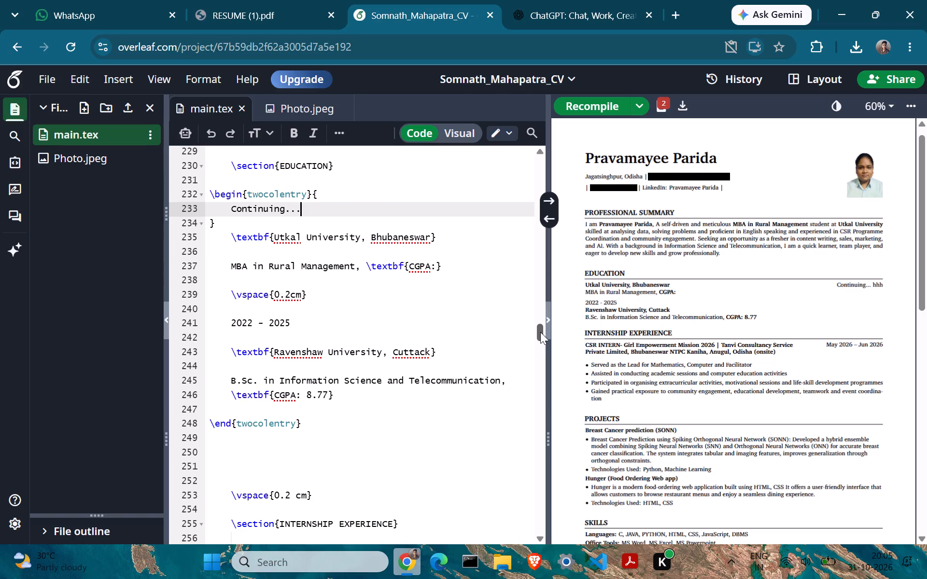
Delete the standalone 2022 - 2025 date on line 241 above the Ravenshaw University entry.
{"action": "left_click_drag", "start_coordinate": [289, 323], "coordinate": [228, 322]}
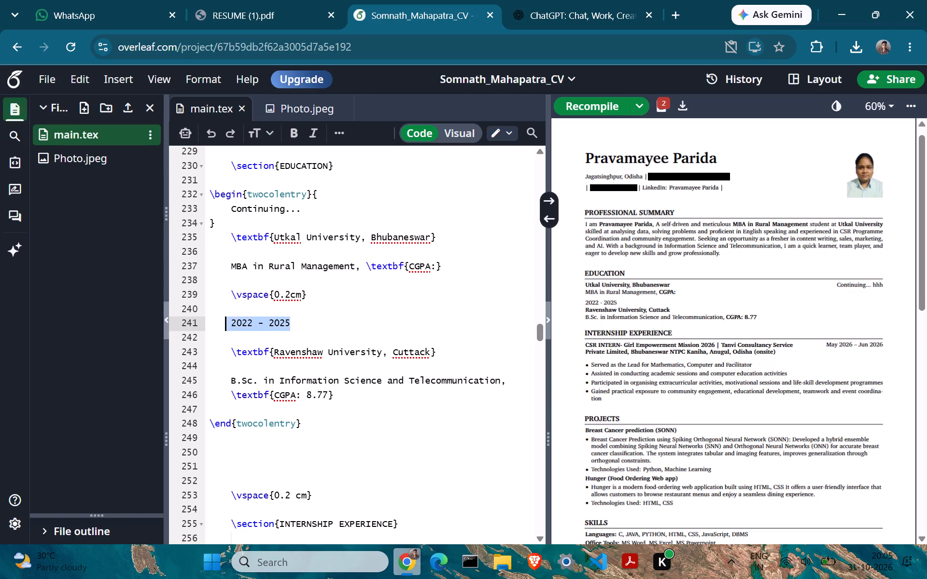
{"action": "left_click_drag", "start_coordinate": [228, 322], "coordinate": [230, 322]}
{"action": "key", "text": "BackSpace"}
{"action": "key", "text": "BackSpace"}
{"action": "key", "text": "BackSpace"}
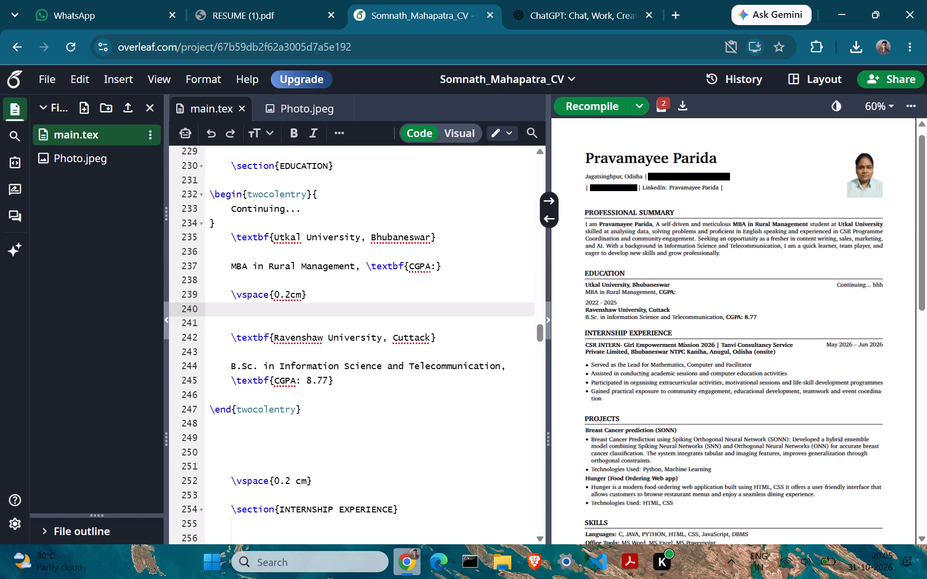
Add (2022 - 2025) after \textbf{Ravenshaw University, Cuttack} on line 242 and recompile the CV.
{"action": "left_click", "coordinate": [439, 339]}
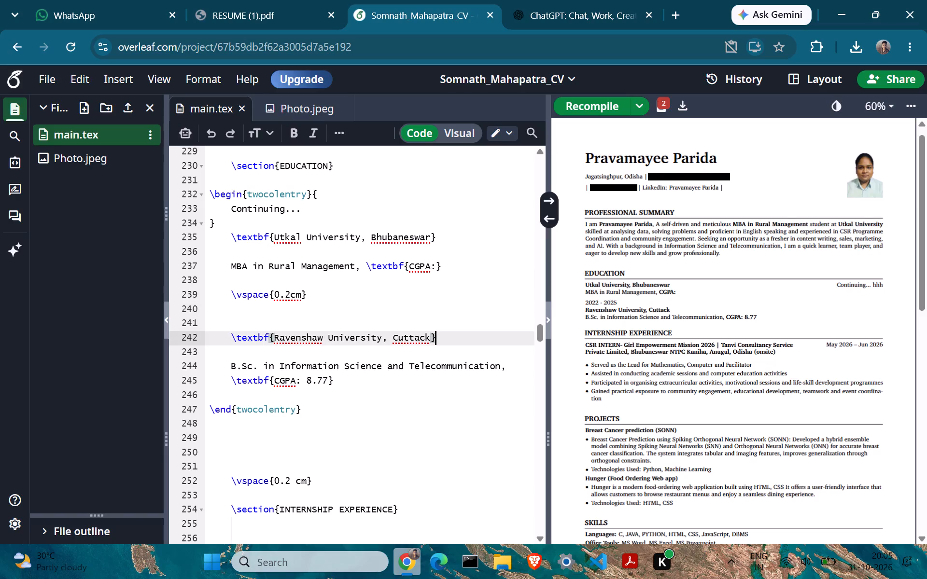
{"action": "key", "text": "space"}
{"action": "type", "text": "()"}
{"action": "key", "text": "Left"}
{"action": "type", "text": "2022"}
{"action": "key", "text": "space"}
{"action": "type", "text": "- 2025"}
{"action": "left_click", "coordinate": [459, 280]}
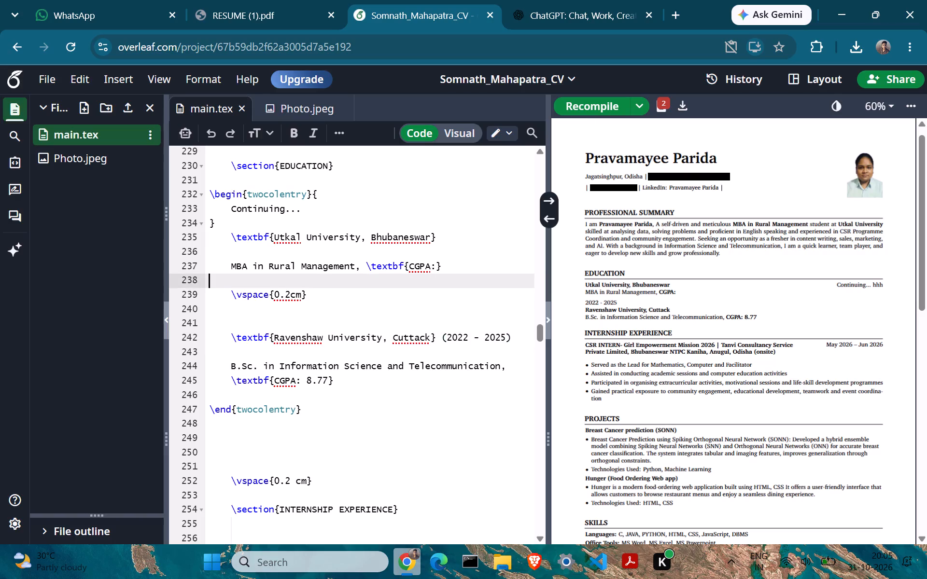
{"action": "left_click", "coordinate": [602, 97]}
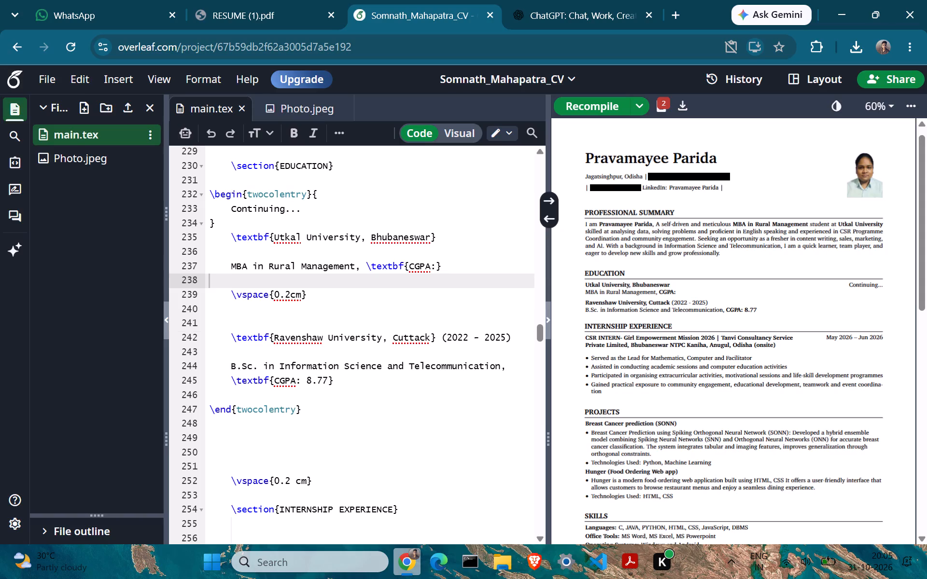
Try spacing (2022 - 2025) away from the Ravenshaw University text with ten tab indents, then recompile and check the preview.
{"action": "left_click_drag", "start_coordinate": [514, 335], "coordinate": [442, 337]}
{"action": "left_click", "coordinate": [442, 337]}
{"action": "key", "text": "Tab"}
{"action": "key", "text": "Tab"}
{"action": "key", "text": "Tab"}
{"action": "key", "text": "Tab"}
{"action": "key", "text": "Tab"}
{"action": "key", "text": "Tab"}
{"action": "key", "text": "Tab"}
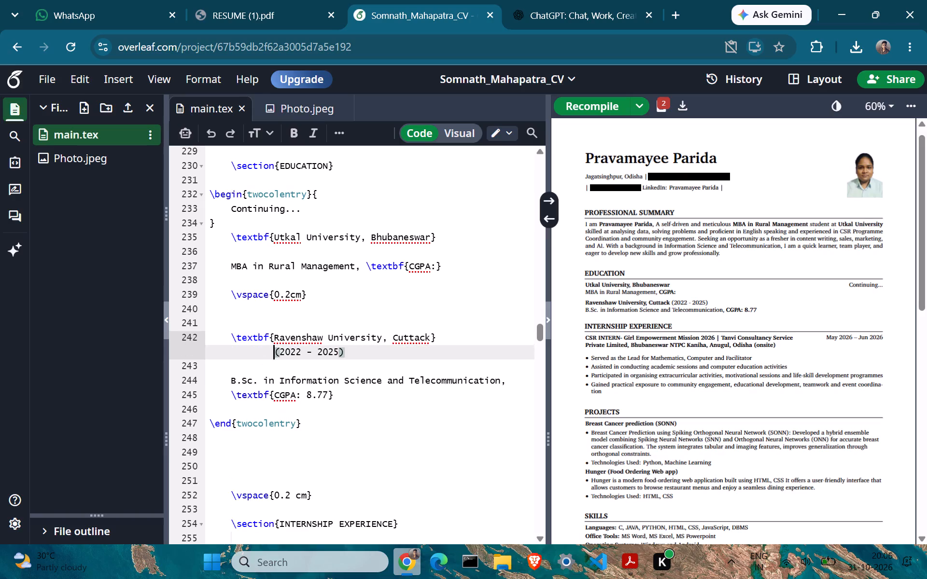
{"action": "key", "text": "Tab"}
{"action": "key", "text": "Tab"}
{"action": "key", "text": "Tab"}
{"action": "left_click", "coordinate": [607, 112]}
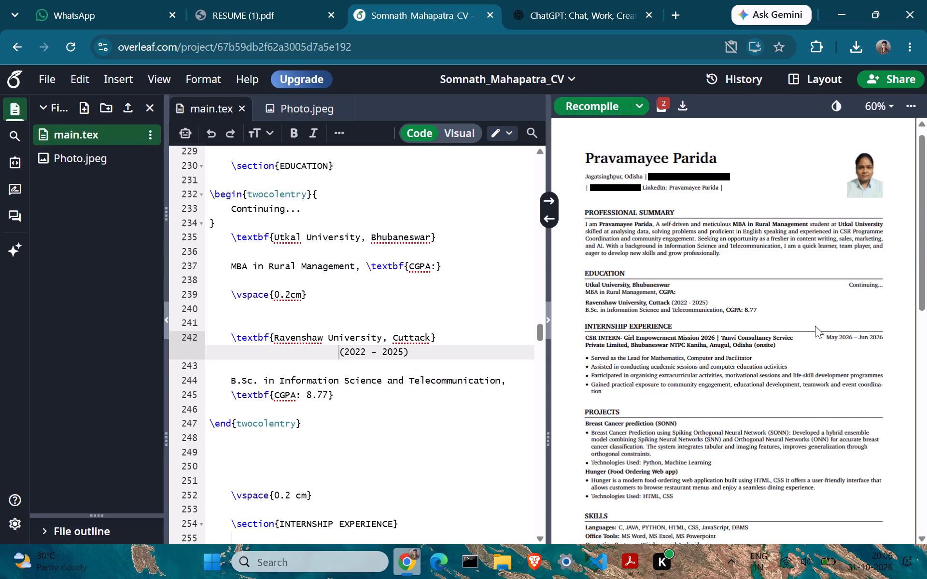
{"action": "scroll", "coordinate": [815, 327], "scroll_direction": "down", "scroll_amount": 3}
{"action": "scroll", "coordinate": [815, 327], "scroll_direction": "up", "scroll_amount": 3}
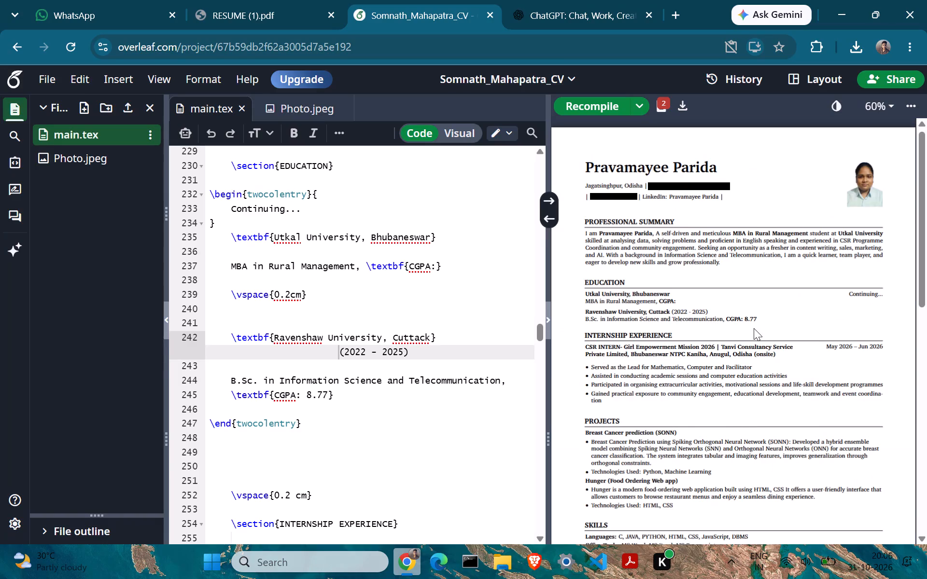
Undo the tab spacing so (2022 - 2025) sits directly after \textbf{Ravenshaw University, Cuttack} on line 242.
{"action": "left_click", "coordinate": [328, 358]}
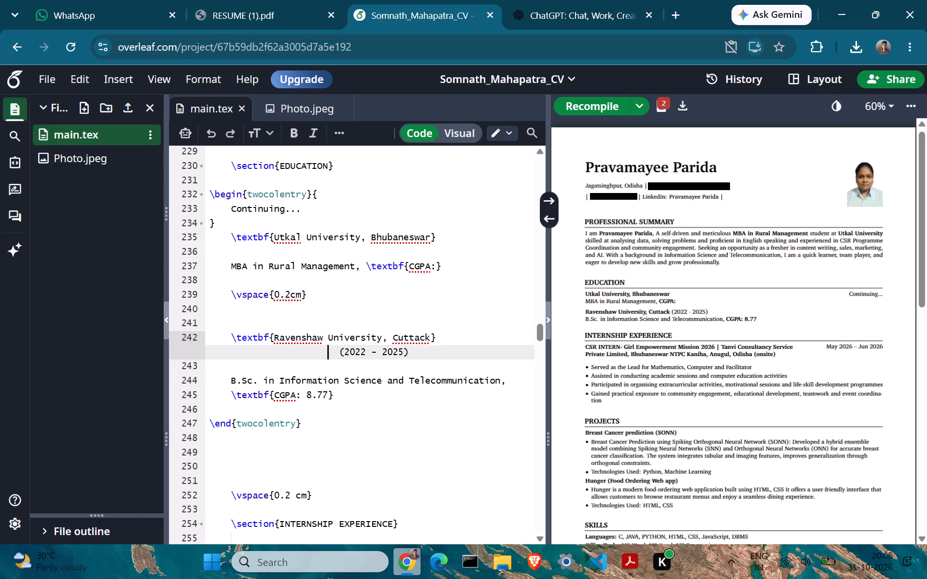
{"action": "key", "text": "ctrl+z"}
{"action": "key", "text": "ctrl+z"}
{"action": "key", "text": "ctrl+z"}
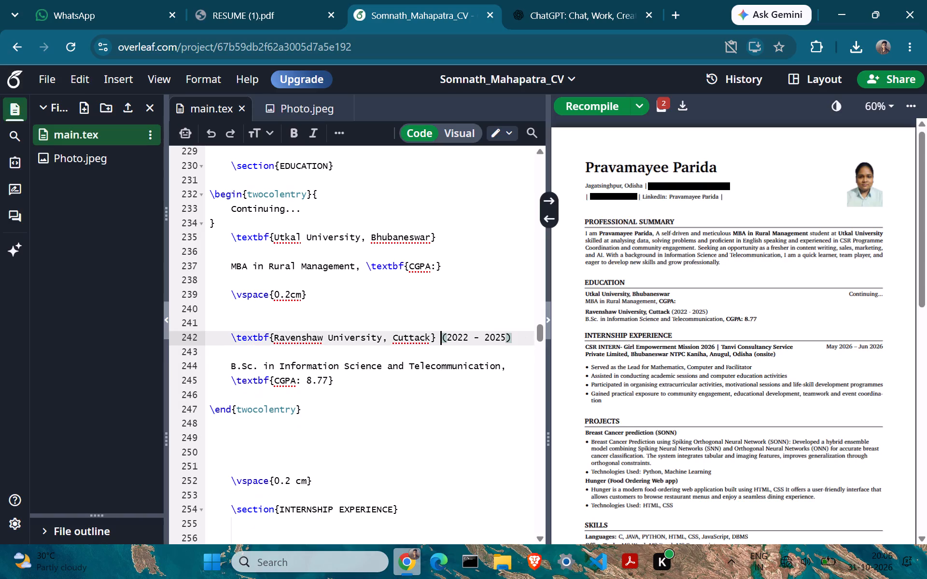
{"action": "left_click", "coordinate": [420, 295]}
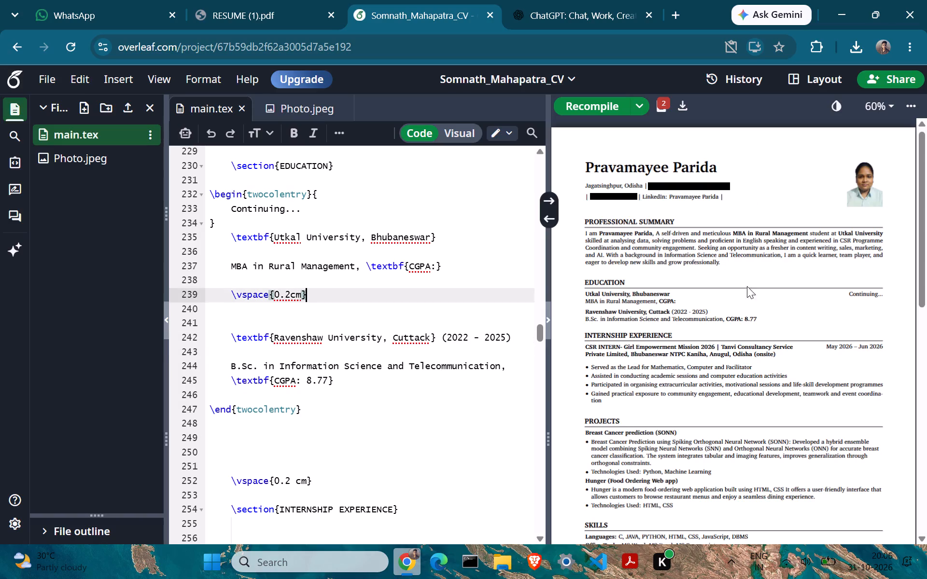
Check the computer's Wi-Fi connection, switch it to the GHANA network, and return to the CV source.
{"action": "left_click", "coordinate": [816, 568]}
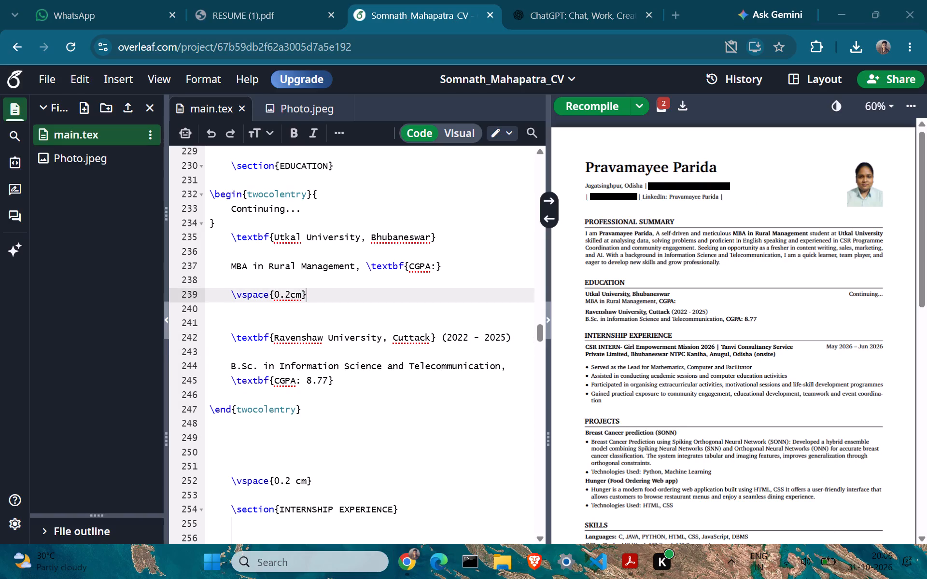
{"action": "left_click", "coordinate": [801, 577]}
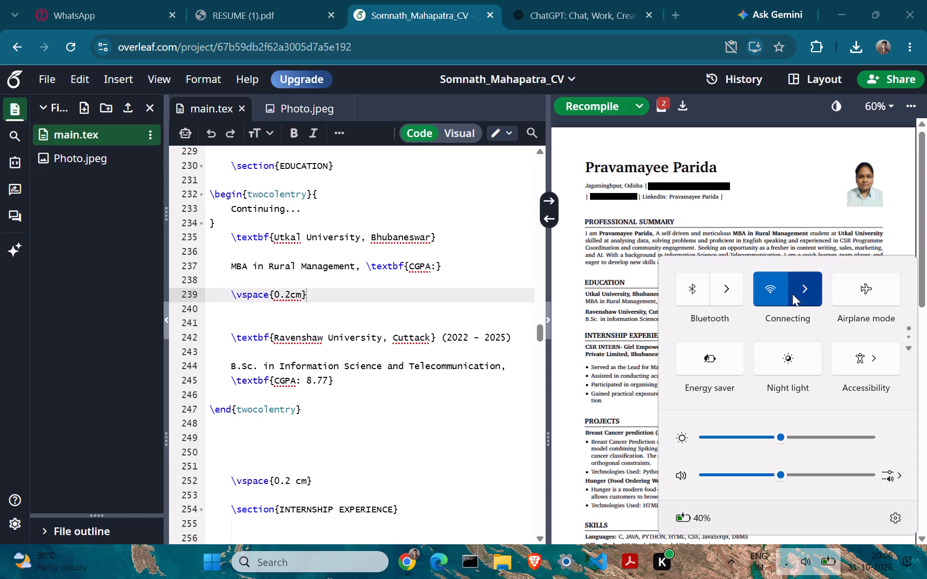
{"action": "left_click", "coordinate": [794, 294]}
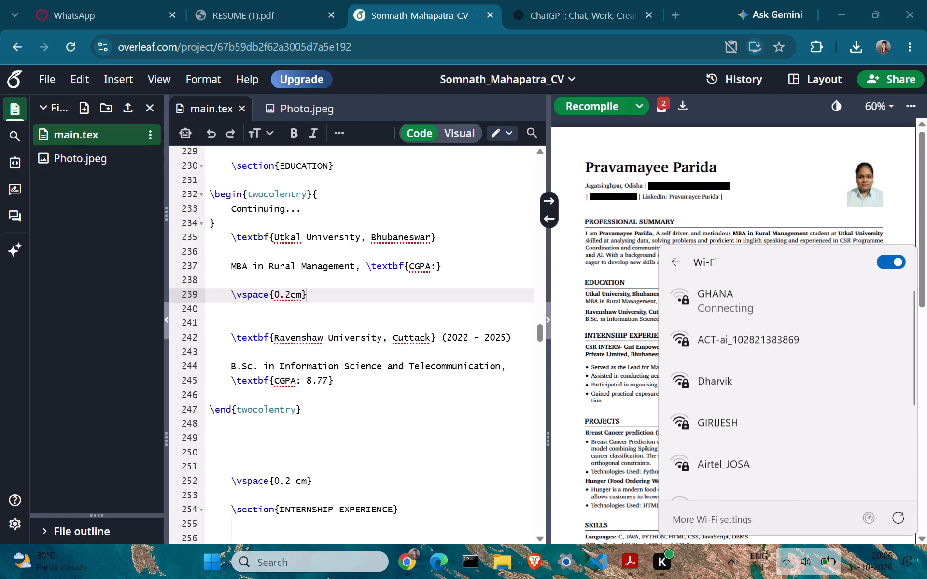
{"action": "left_click", "coordinate": [502, 252]}
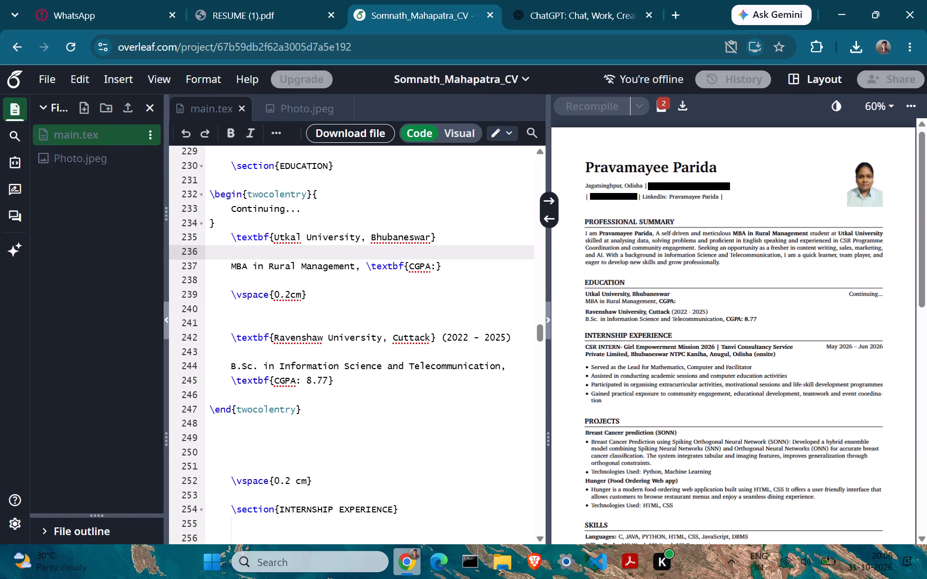
{"action": "left_click", "coordinate": [798, 572]}
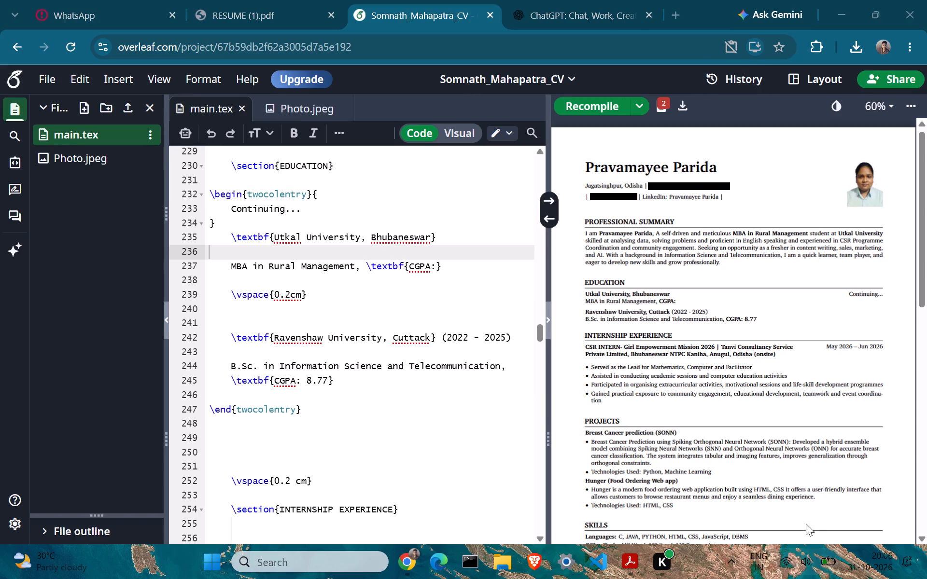
{"action": "left_click", "coordinate": [801, 547]}
{"action": "left_click_drag", "start_coordinate": [812, 260], "coordinate": [820, 317]}
{"action": "left_click", "coordinate": [818, 307]}
{"action": "left_click", "coordinate": [814, 298]}
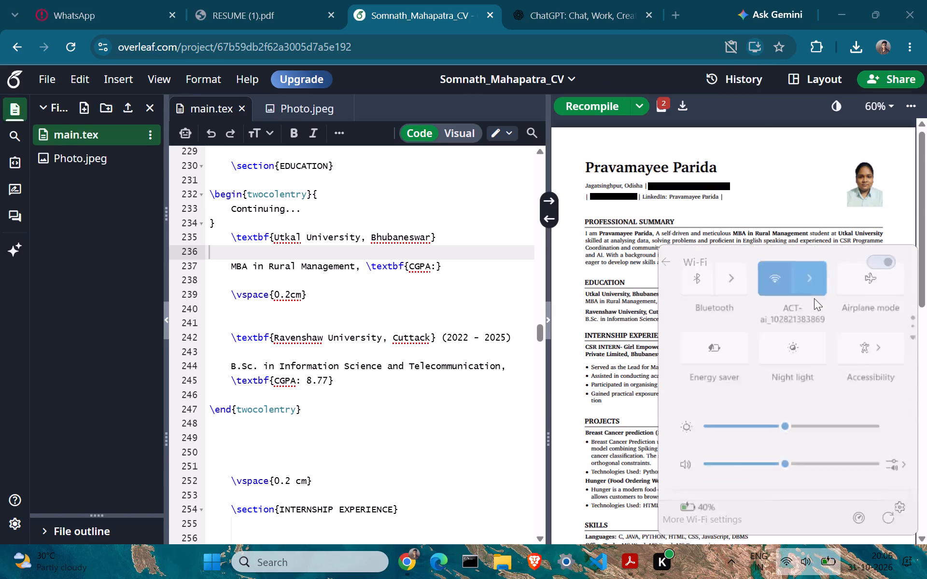
{"action": "left_click", "coordinate": [744, 371]}
{"action": "left_click", "coordinate": [837, 394]}
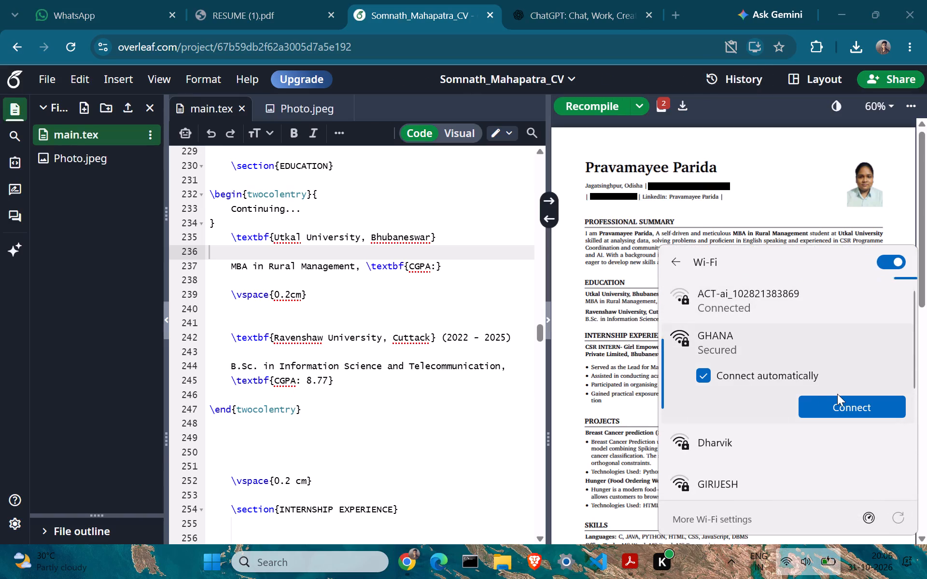
{"action": "left_click", "coordinate": [837, 423]}
{"action": "left_click", "coordinate": [827, 414]}
{"action": "left_click", "coordinate": [445, 232]}
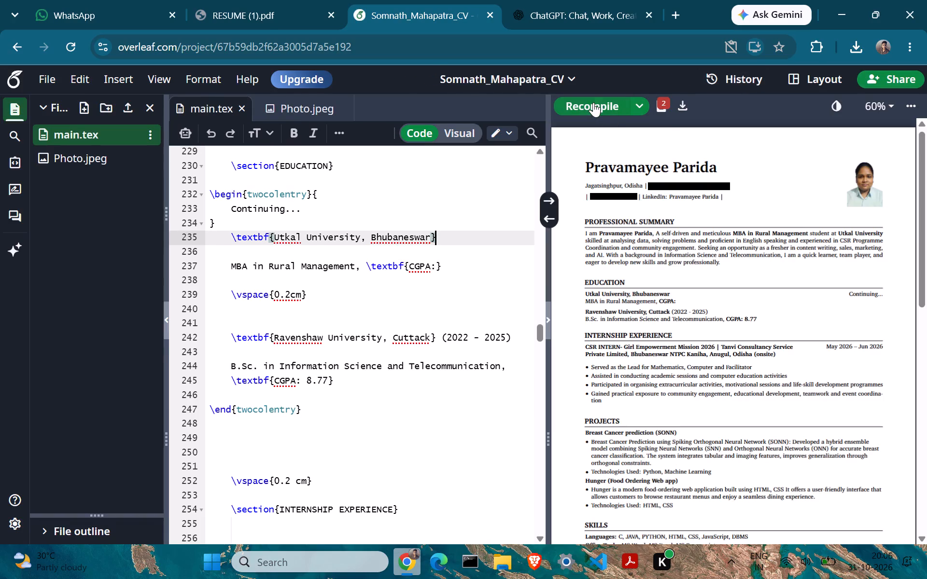
Recompile the CV with the tab spacing removed.
{"action": "left_click", "coordinate": [594, 105]}
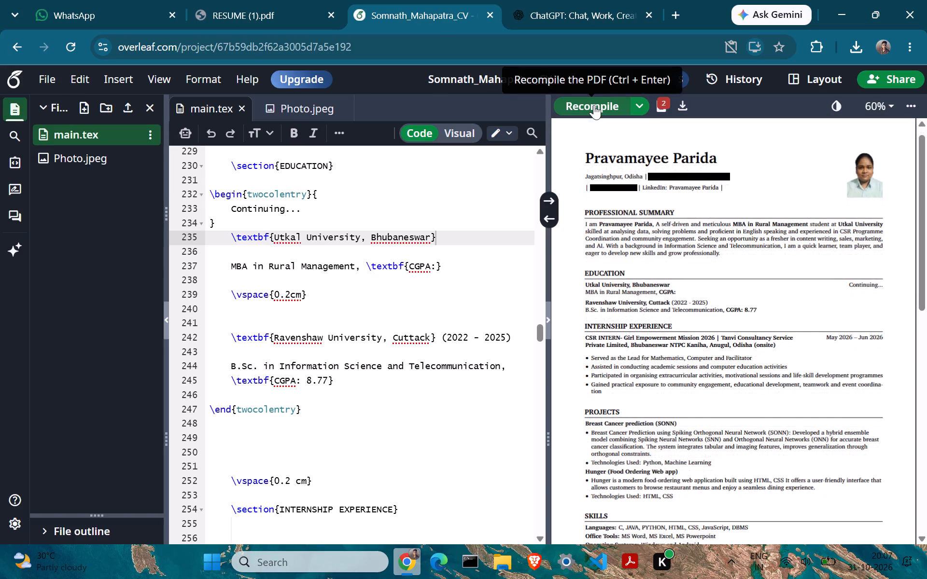
Make the (2022 - 2025) date after Ravenshaw University, Cuttack bold by wrapping it in \textbf{}, and recompile the CV.
{"action": "double_click", "coordinate": [513, 334]}
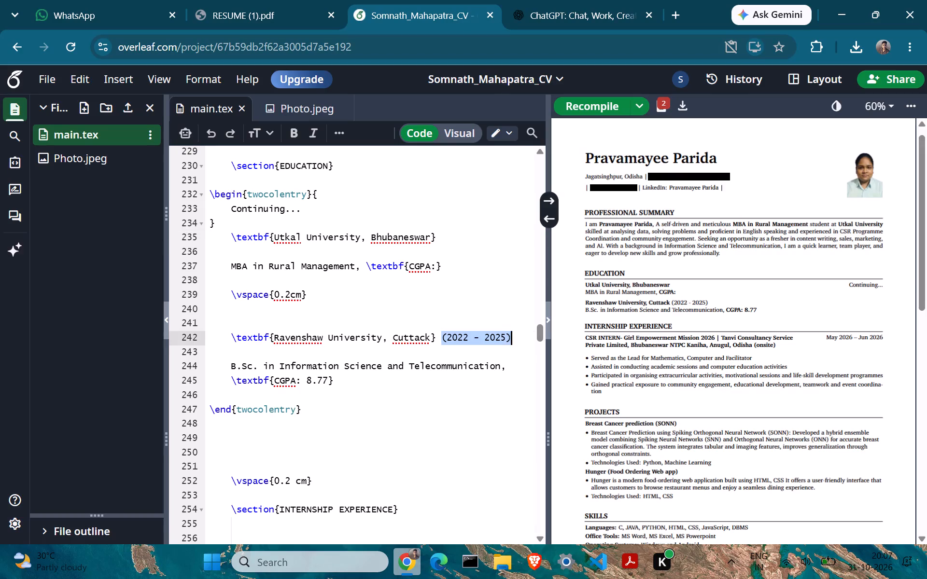
{"action": "left_click", "coordinate": [439, 339]}
{"action": "key", "text": "backslash"}
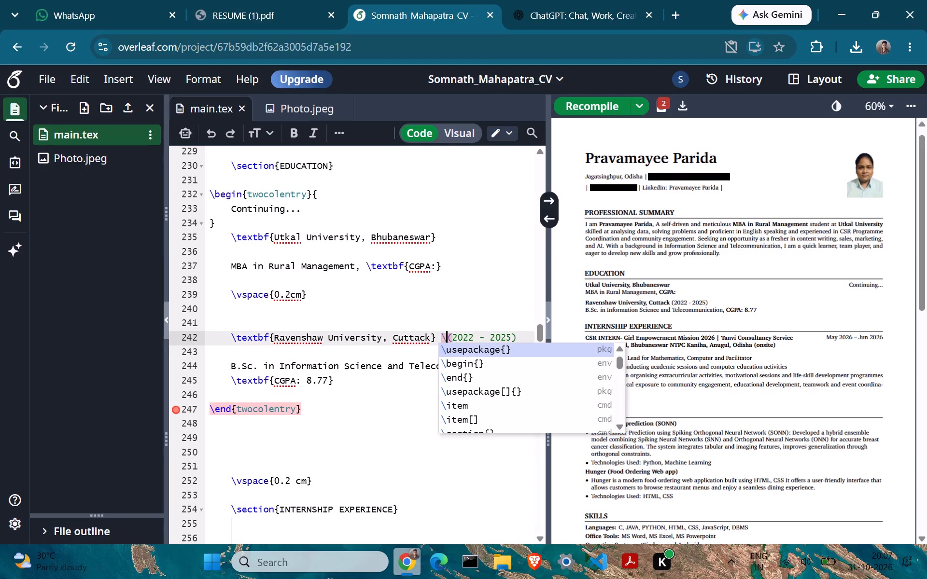
{"action": "type", "text": "te"}
{"action": "key", "text": "Return"}
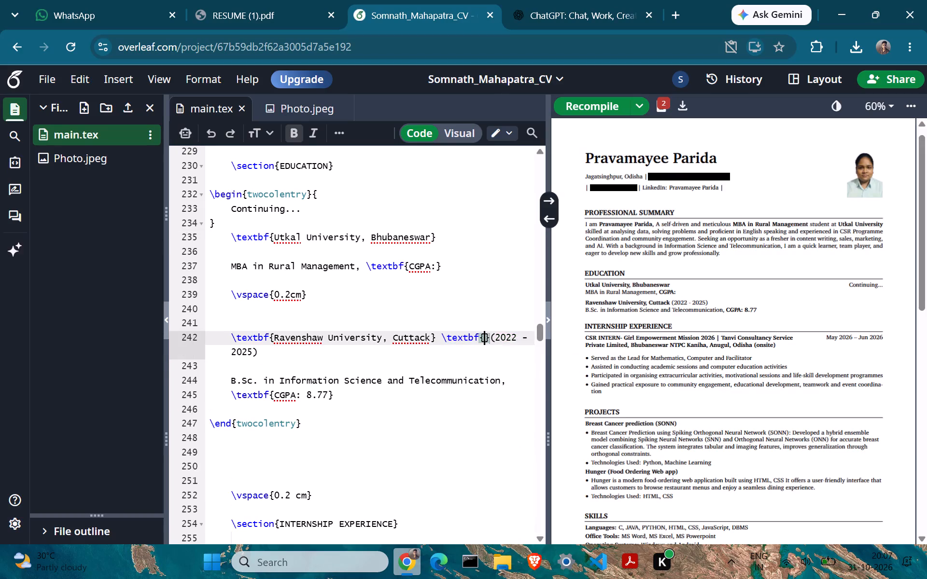
{"action": "key", "text": "Right"}
{"action": "key", "text": "BackSpace"}
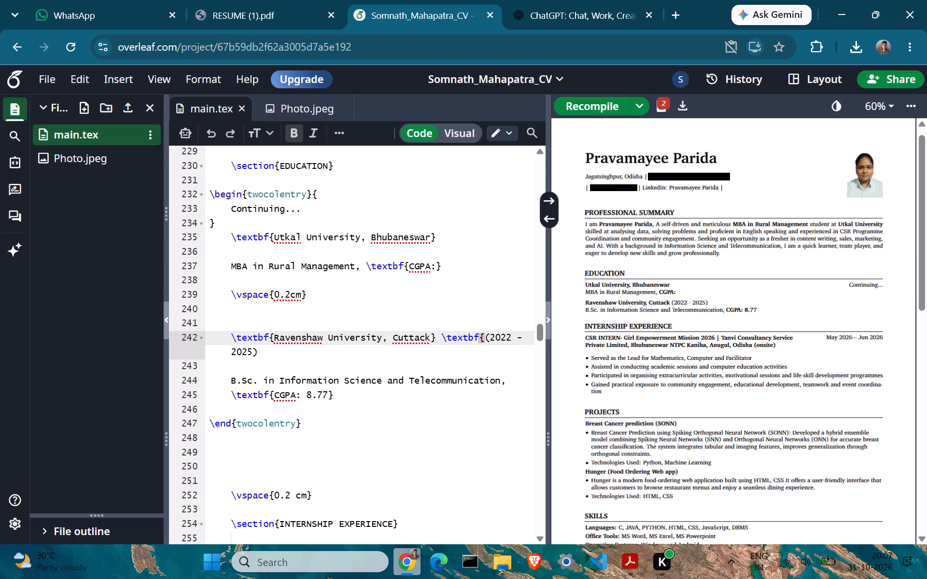
{"action": "left_click", "coordinate": [302, 352]}
{"action": "key", "text": "shift+braceright"}
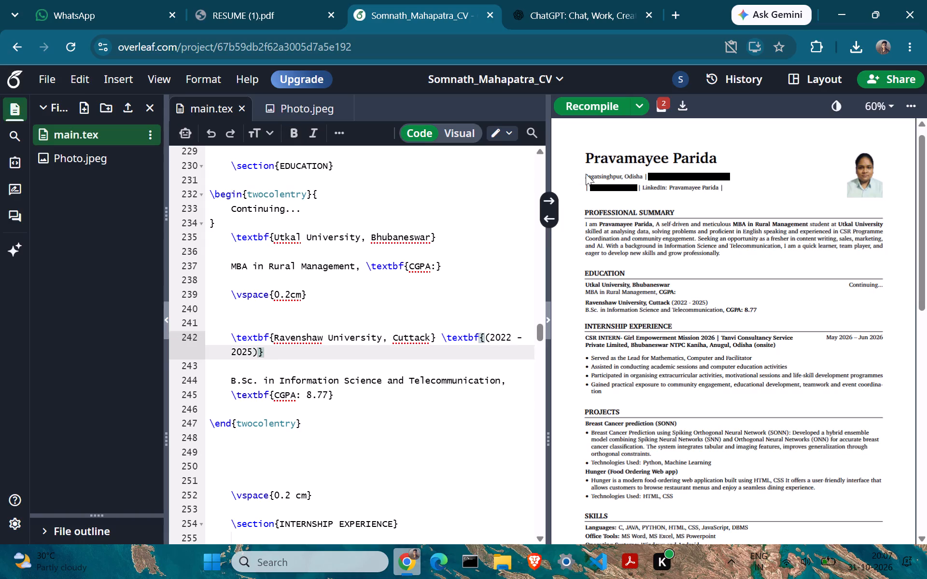
{"action": "left_click", "coordinate": [422, 272]}
{"action": "left_click", "coordinate": [606, 101]}
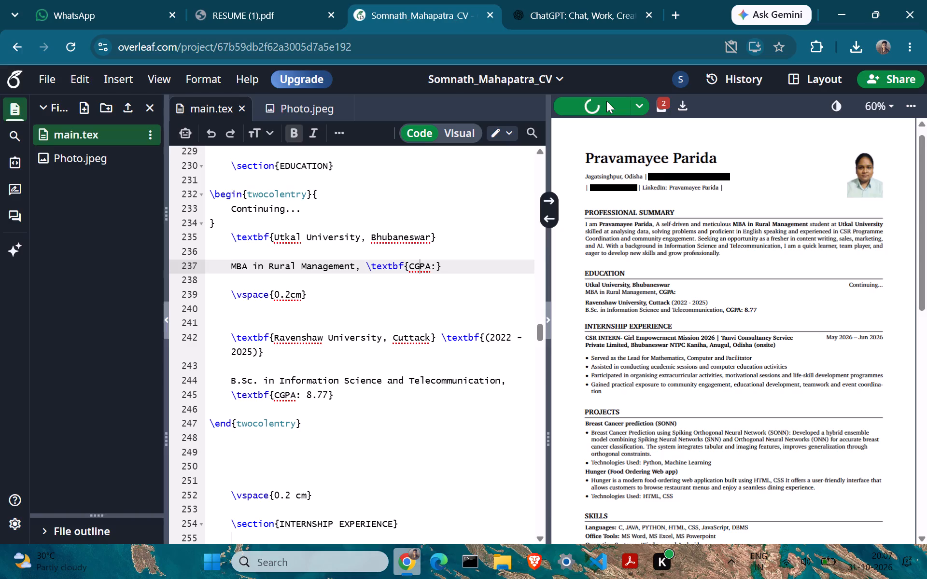
{"action": "left_click", "coordinate": [606, 101]}
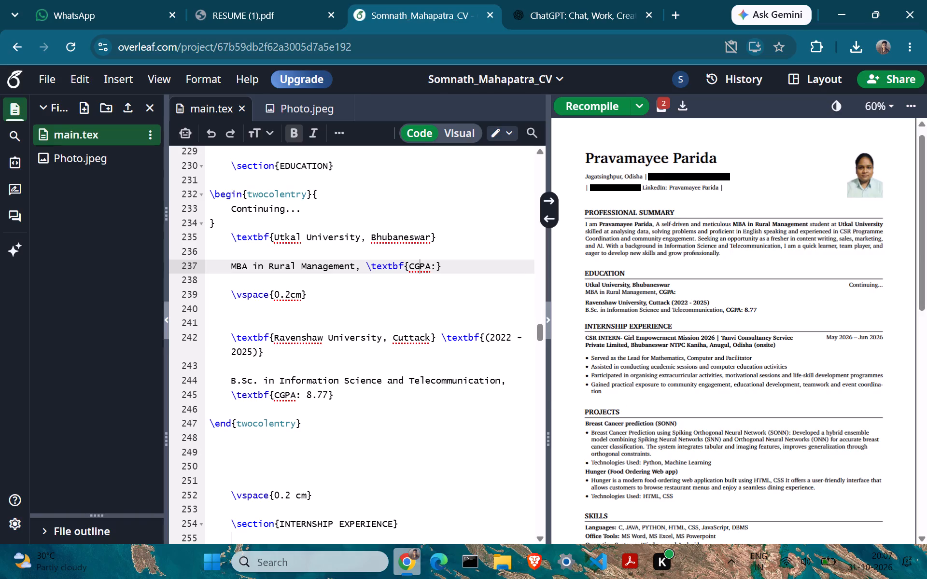
Comment out the \vspace{0.1 cm} on line 279 below the internship entry's \end{justify}.
{"action": "scroll", "coordinate": [403, 377], "scroll_direction": "down", "scroll_amount": 1}
{"action": "scroll", "coordinate": [598, 379], "scroll_direction": "down", "scroll_amount": 2}
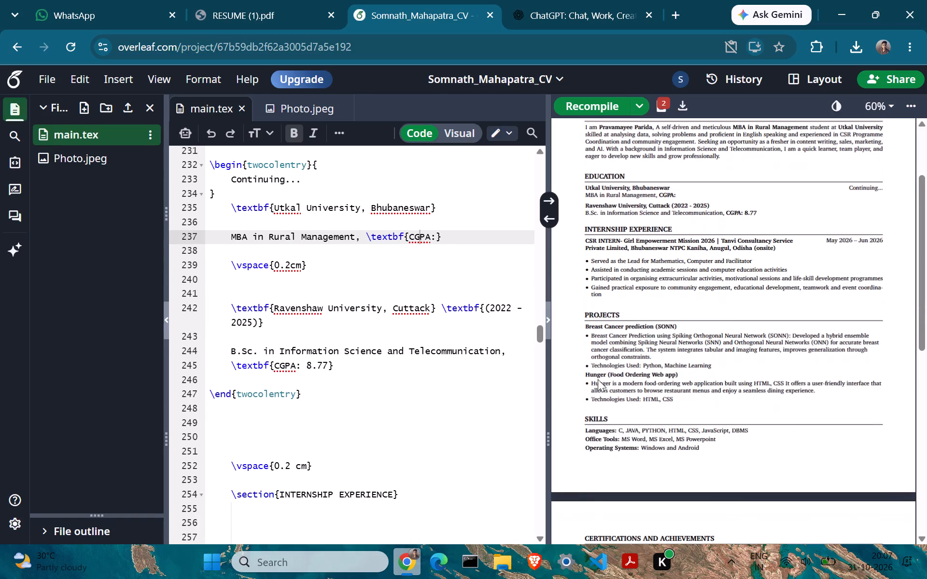
{"action": "double_click", "coordinate": [594, 313]}
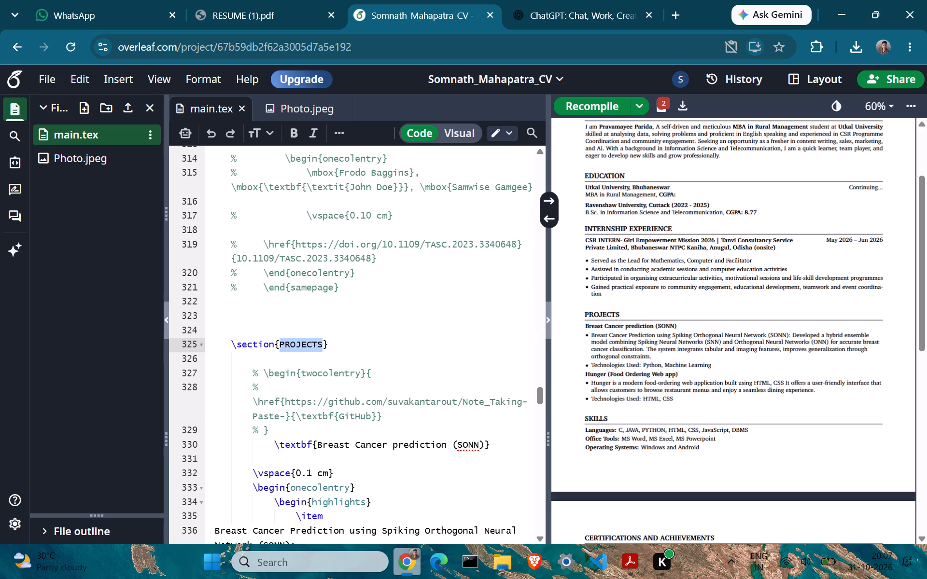
{"action": "scroll", "coordinate": [426, 390], "scroll_direction": "down", "scroll_amount": 1}
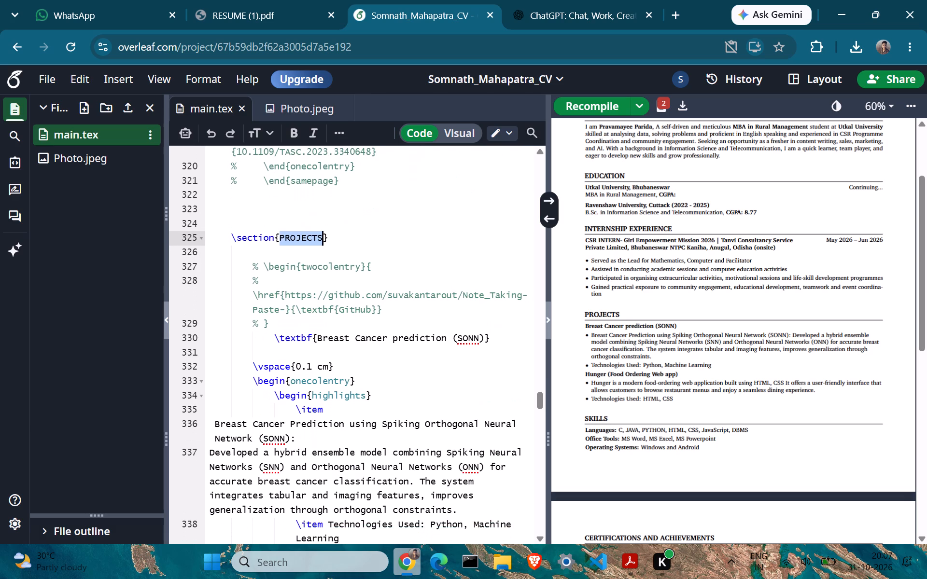
{"action": "scroll", "coordinate": [438, 223], "scroll_direction": "up", "scroll_amount": 4}
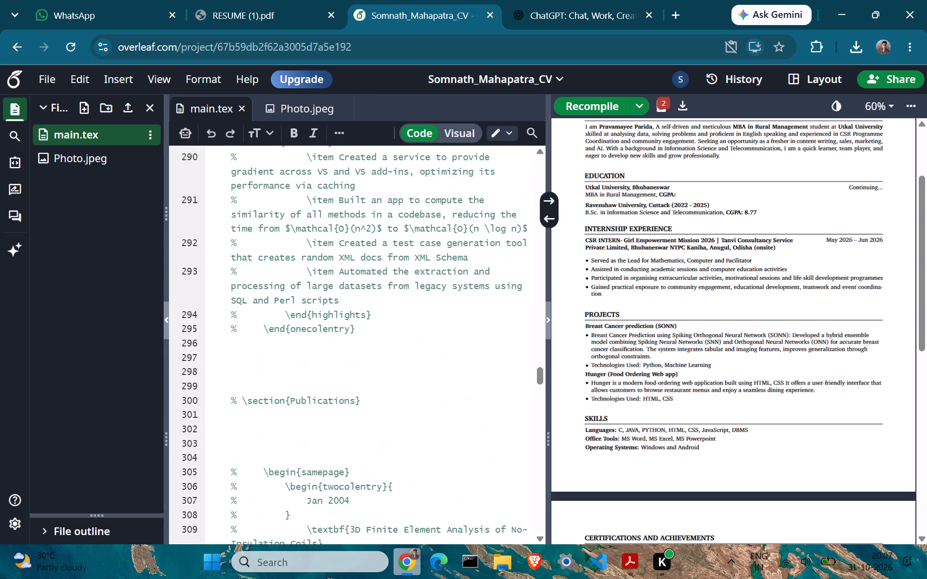
{"action": "scroll", "coordinate": [438, 223], "scroll_direction": "up", "scroll_amount": 5}
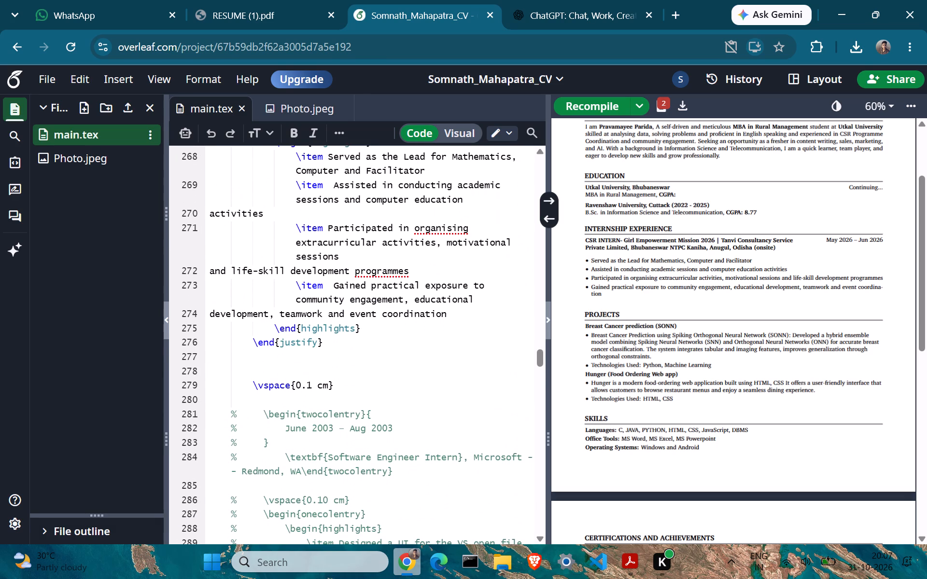
{"action": "left_click", "coordinate": [347, 381]}
{"action": "key", "text": "ctrl+slash"}
{"action": "left_click", "coordinate": [347, 381], "text": "ctrl"}
{"action": "left_click", "coordinate": [347, 381]}
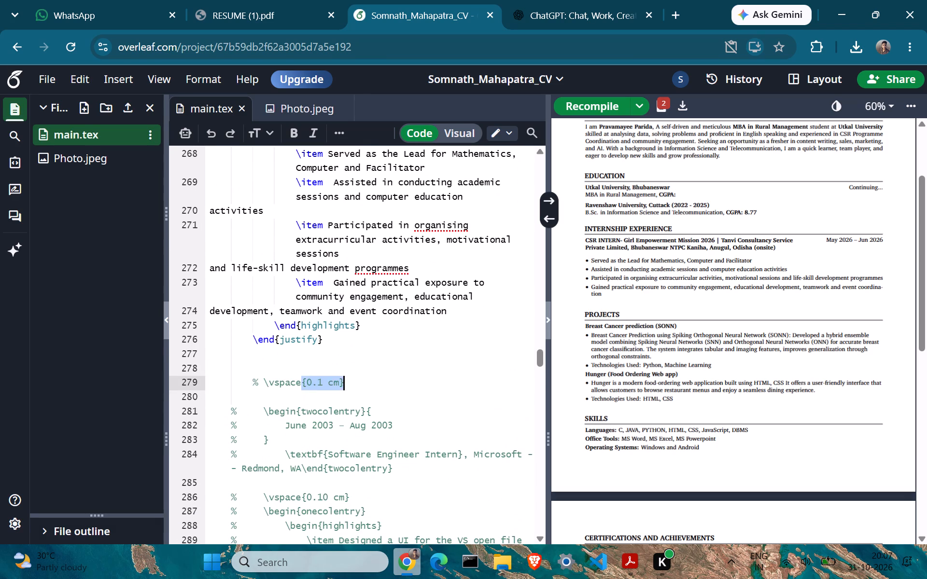
Comment out the PROJECTS heading and the Breast Cancer prediction (SONN) project, from line 325 through the \vspace{0.1 cm} on line 344.
{"action": "scroll", "coordinate": [347, 381], "scroll_direction": "down", "scroll_amount": 9}
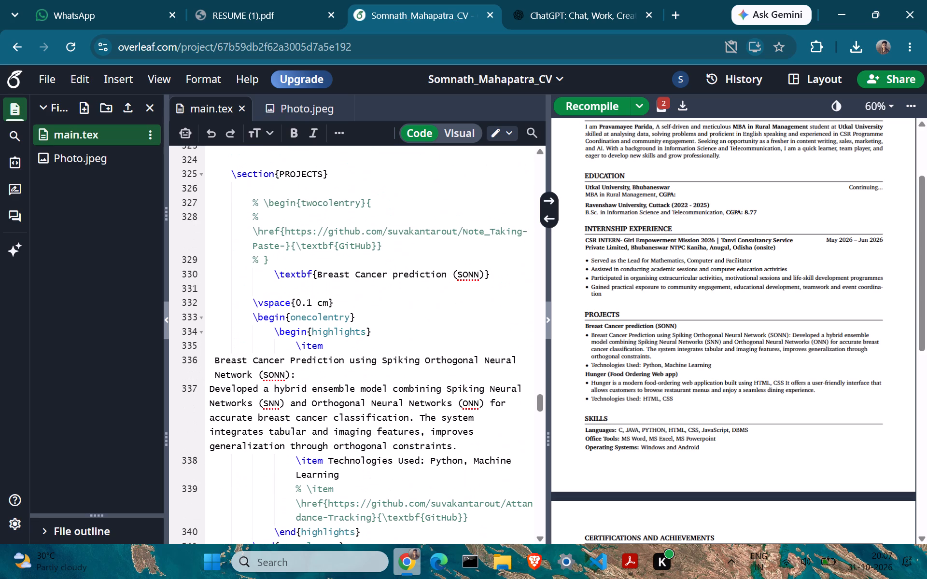
{"action": "left_click_drag", "start_coordinate": [232, 171], "coordinate": [252, 193]}
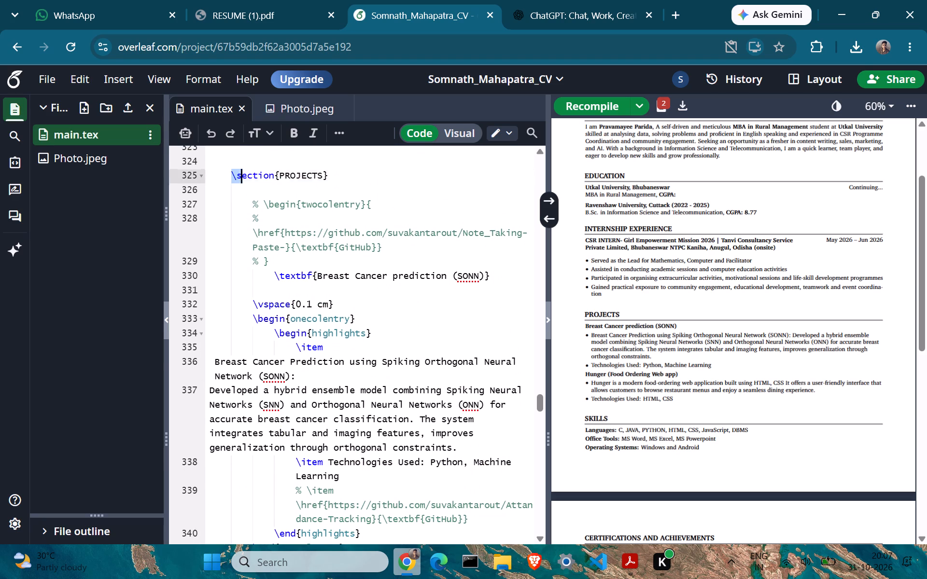
{"action": "left_click_drag", "start_coordinate": [252, 193], "coordinate": [354, 552]}
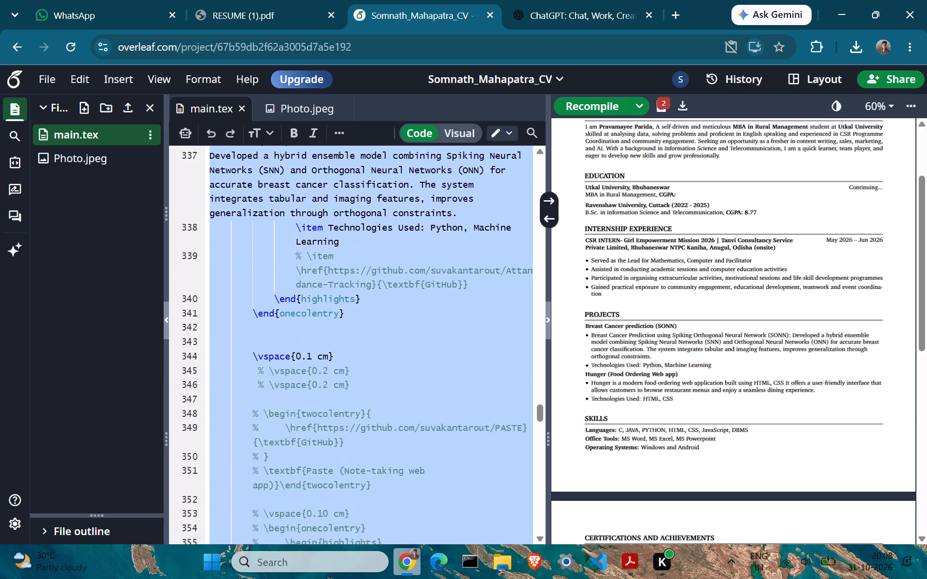
{"action": "left_click_drag", "start_coordinate": [354, 552], "coordinate": [406, 388]}
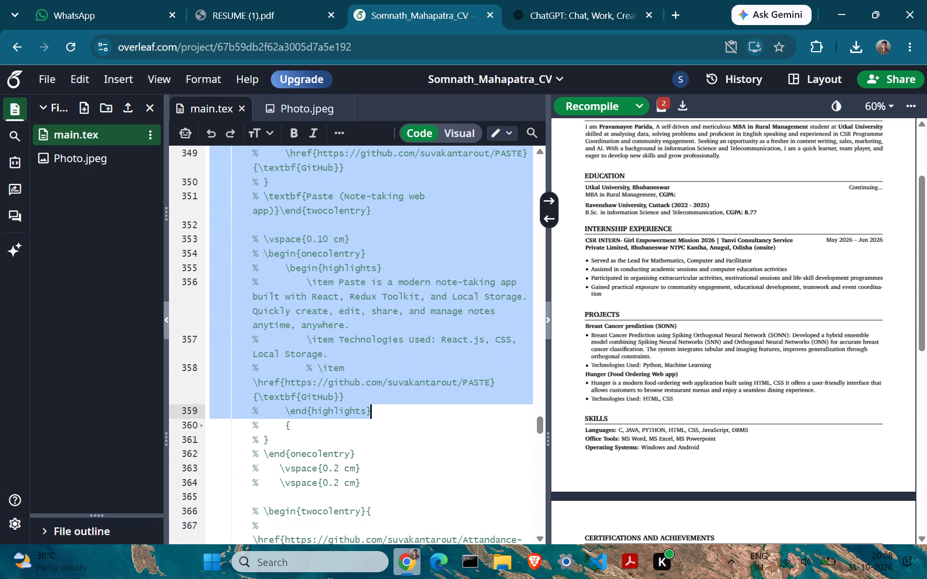
{"action": "left_click_drag", "start_coordinate": [406, 388], "coordinate": [402, 219]}
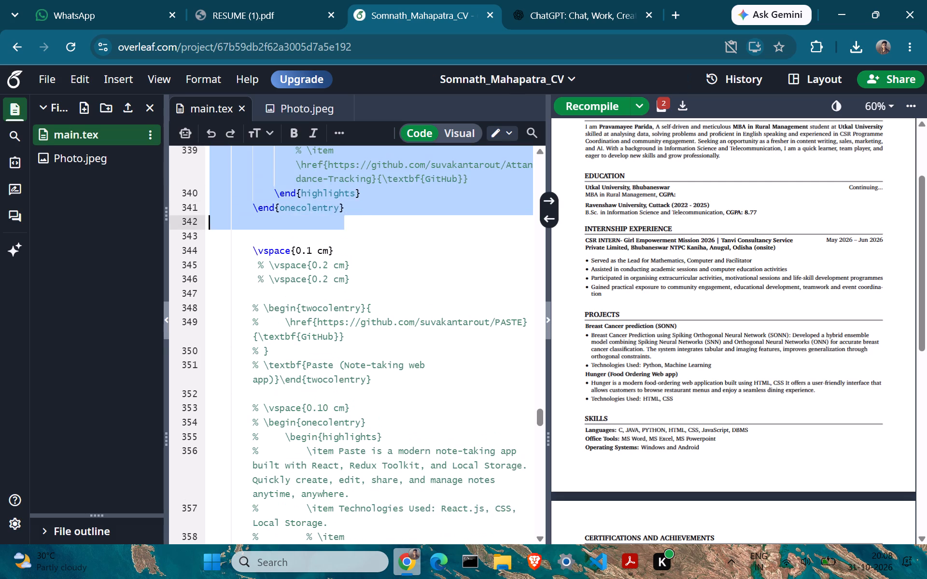
{"action": "left_click_drag", "start_coordinate": [402, 219], "coordinate": [399, 351]}
{"action": "key", "text": "ctrl+slash"}
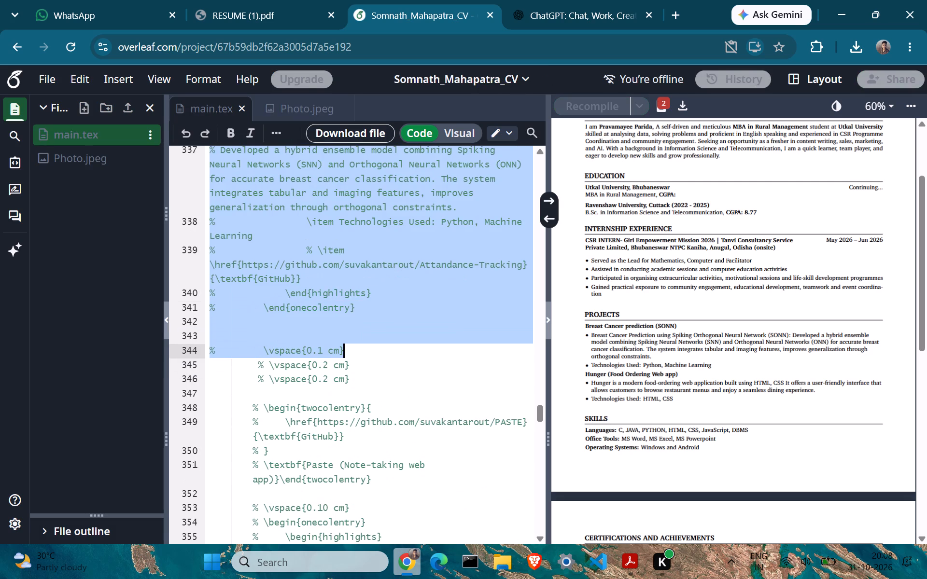
{"action": "left_click", "coordinate": [445, 376]}
Comment out the Hunger (Food Ordering Web app) project, from line 369 through the \vspace{0.2 cm} on line 382, and recompile the CV.
{"action": "scroll", "coordinate": [445, 376], "scroll_direction": "down", "scroll_amount": 6}
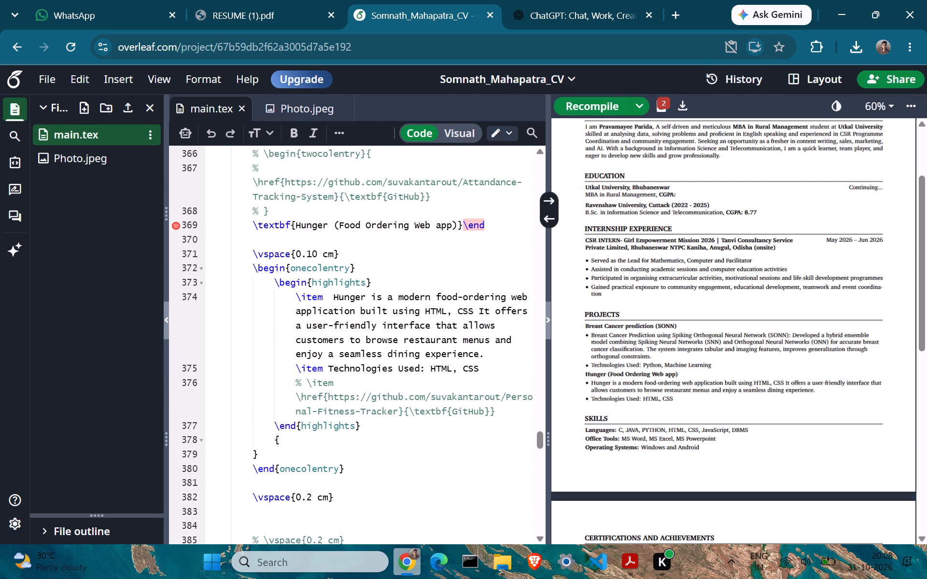
{"action": "scroll", "coordinate": [445, 376], "scroll_direction": "down", "scroll_amount": 1}
{"action": "left_click_drag", "start_coordinate": [252, 229], "coordinate": [319, 300]}
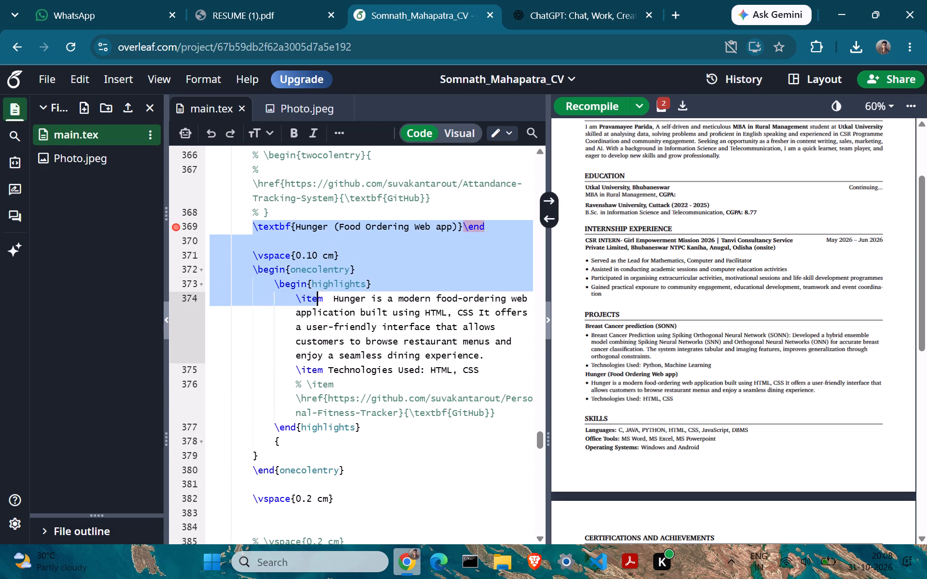
{"action": "left_click_drag", "start_coordinate": [319, 300], "coordinate": [386, 546]}
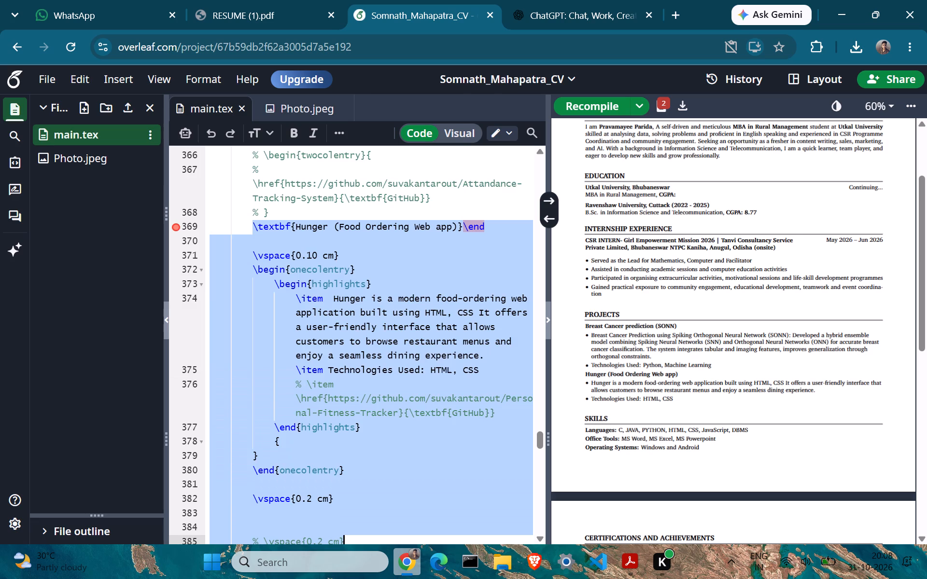
{"action": "left_click_drag", "start_coordinate": [386, 546], "coordinate": [365, 265]}
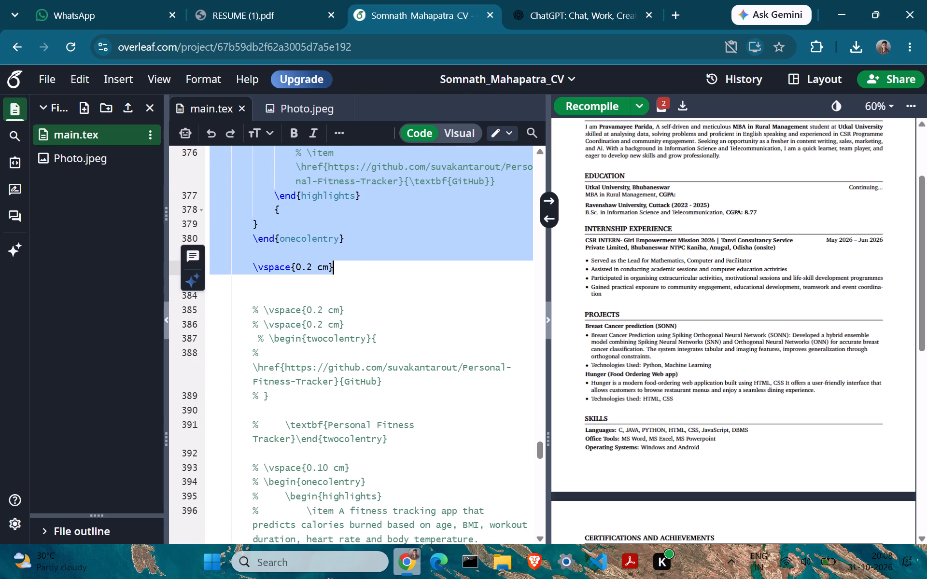
{"action": "key", "text": "ctrl+slash"}
{"action": "left_click", "coordinate": [426, 314]}
{"action": "left_click", "coordinate": [599, 102]}
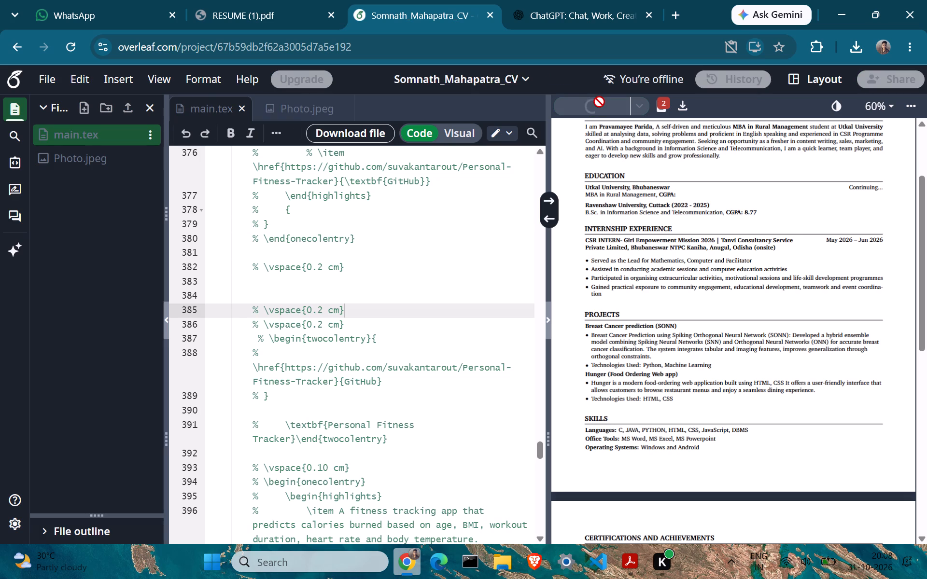
{"action": "left_click", "coordinate": [645, 72]}
{"action": "left_click", "coordinate": [627, 80]}
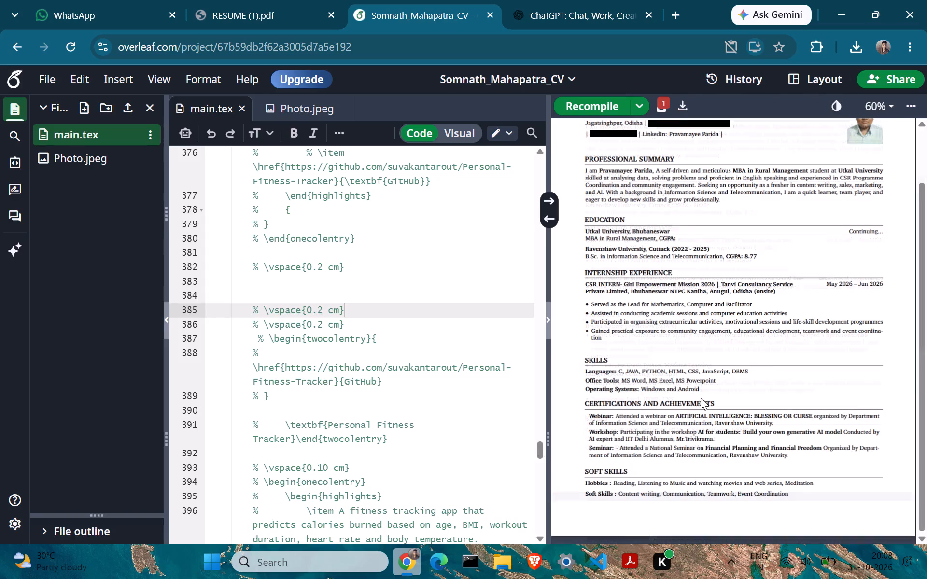
Set the \vspace on line 401 above the SKILLS section to 0.1 cm and recompile the CV.
{"action": "scroll", "coordinate": [782, 369], "scroll_direction": "down", "scroll_amount": 1}
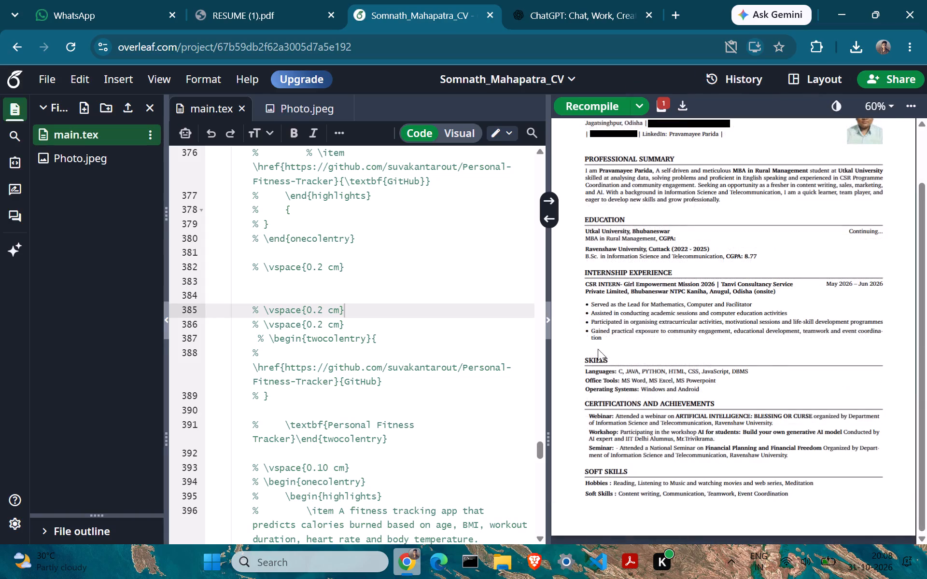
{"action": "double_click", "coordinate": [598, 358]}
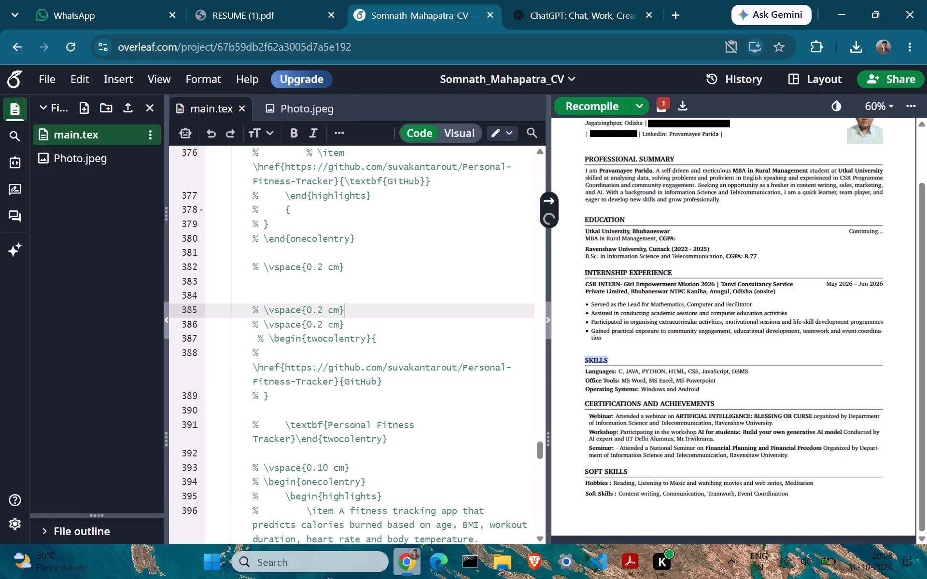
{"action": "scroll", "coordinate": [598, 358], "scroll_direction": "down", "scroll_amount": 1}
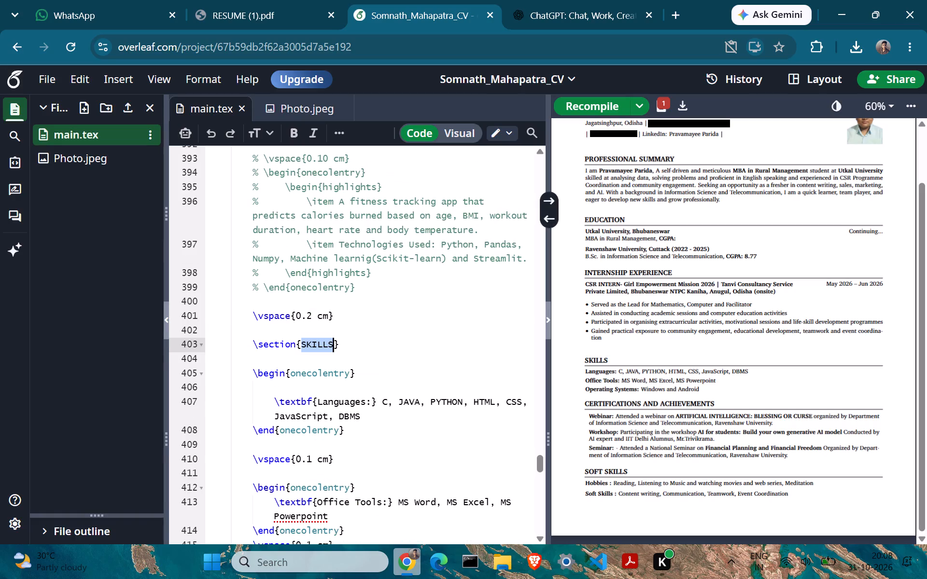
{"action": "left_click", "coordinate": [311, 315]}
{"action": "key", "text": "BackSpace"}
{"action": "key", "text": "1"}
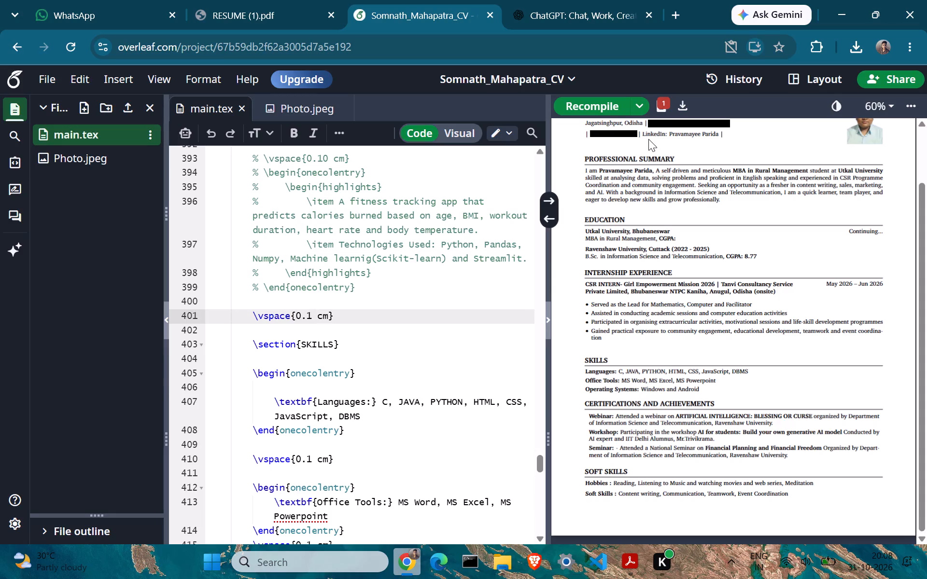
{"action": "left_click", "coordinate": [467, 377]}
{"action": "left_click", "coordinate": [585, 114]}
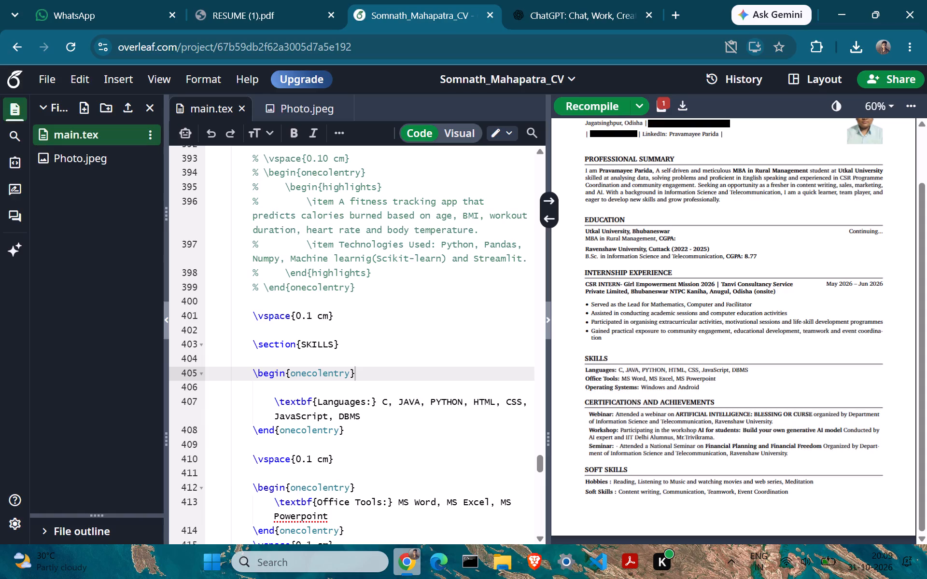
Comment out the \vspace{0.1 cm} on line 401 above the SKILLS section.
{"action": "scroll", "coordinate": [412, 287], "scroll_direction": "up", "scroll_amount": 5}
{"action": "scroll", "coordinate": [412, 287], "scroll_direction": "down", "scroll_amount": 3}
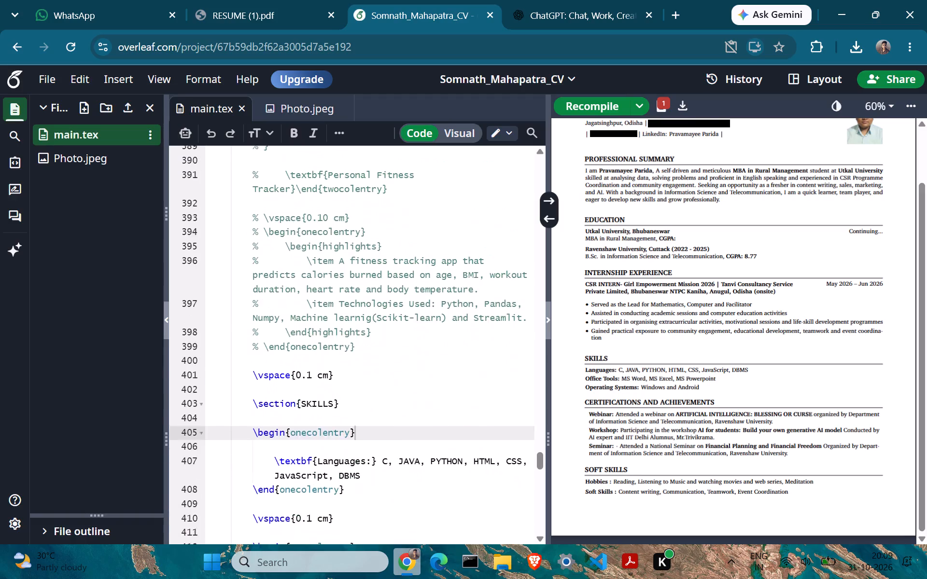
{"action": "scroll", "coordinate": [412, 287], "scroll_direction": "down", "scroll_amount": 2}
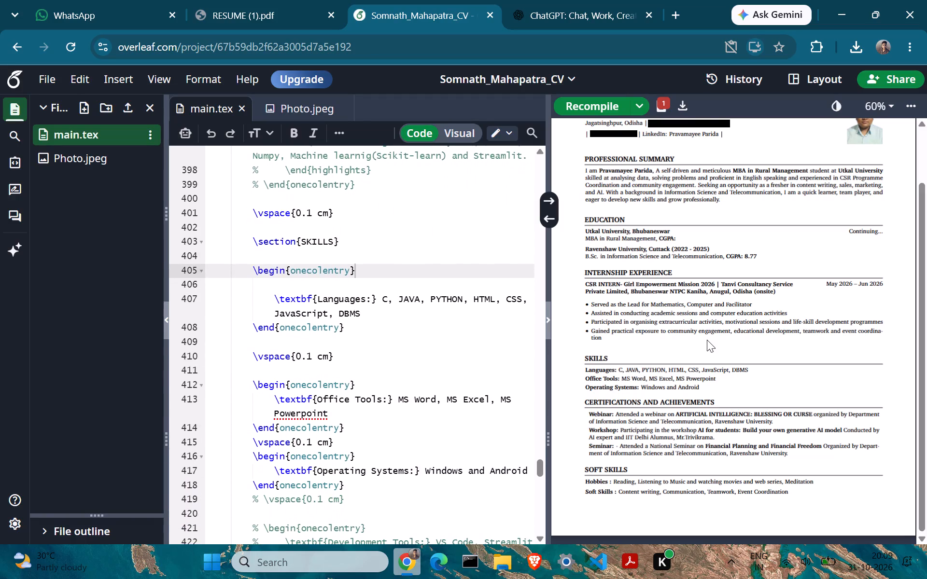
{"action": "scroll", "coordinate": [707, 340], "scroll_direction": "down", "scroll_amount": 2}
{"action": "scroll", "coordinate": [399, 313], "scroll_direction": "up", "scroll_amount": 2}
{"action": "left_click", "coordinate": [349, 324]}
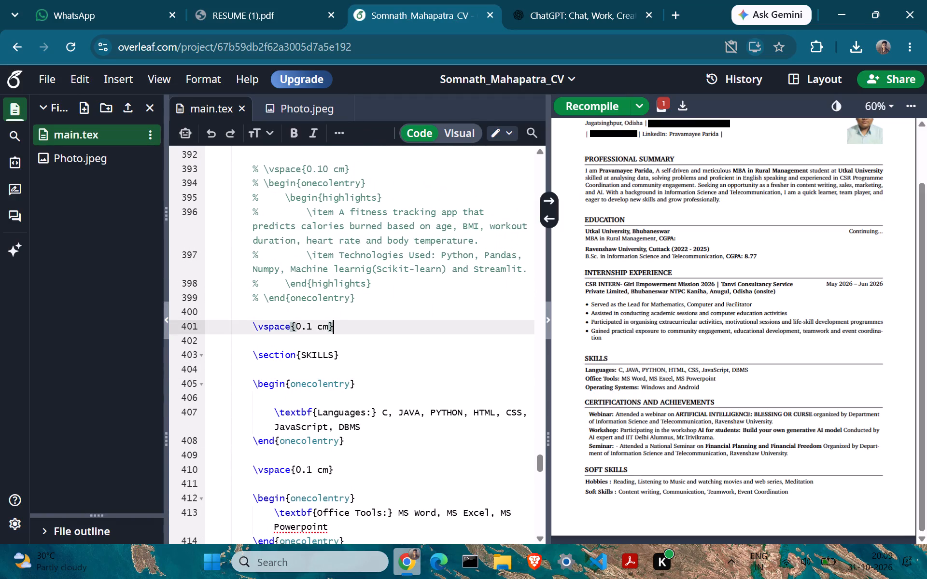
{"action": "key", "text": "ctrl+slash"}
{"action": "left_click", "coordinate": [379, 329]}
{"action": "left_click", "coordinate": [516, 184]}
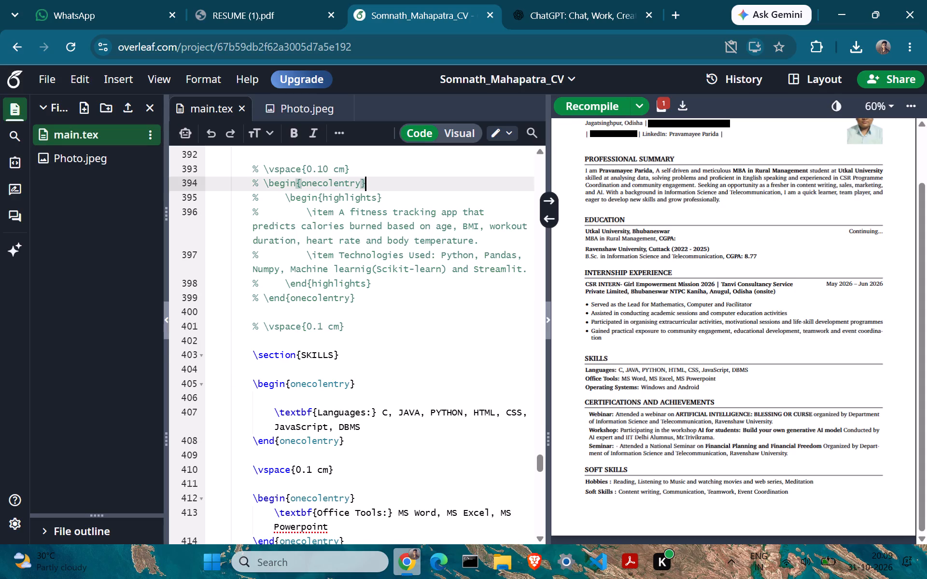
Recompile the CV.
{"action": "left_click", "coordinate": [586, 109]}
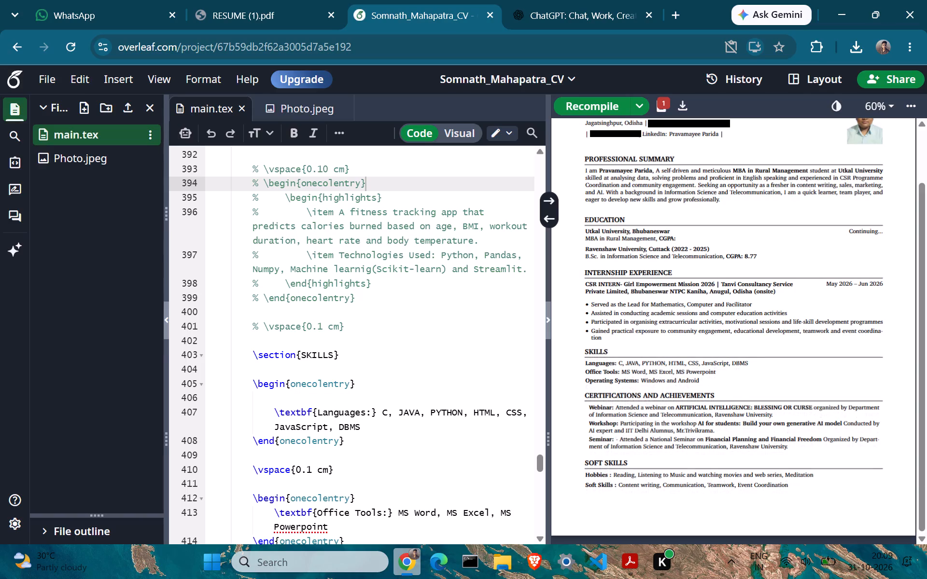
{"action": "scroll", "coordinate": [680, 425], "scroll_direction": "down", "scroll_amount": 1}
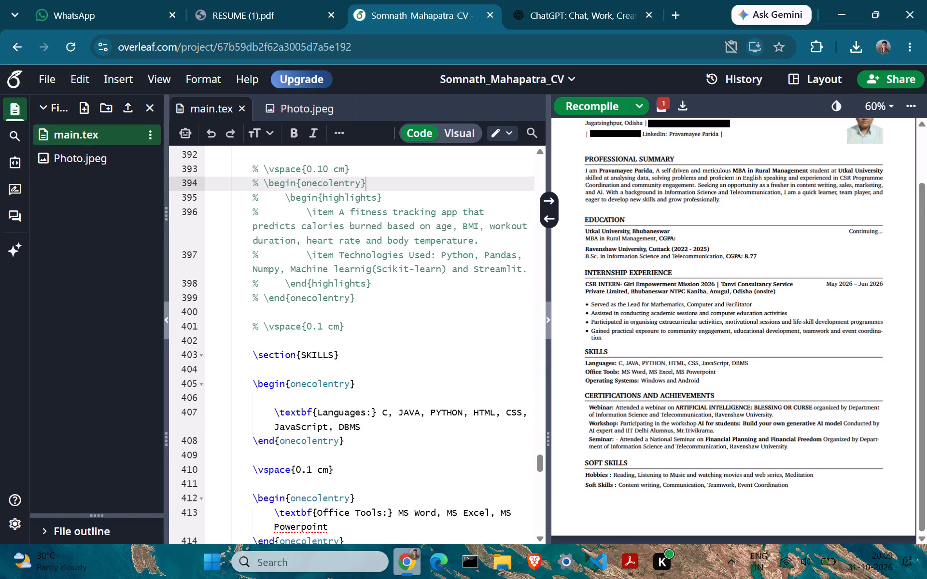
Remove JavaScript from the Languages entry on line 407, leaving the list as C, JAVA, PYTHON, HTML, CSS, DBMS.
{"action": "left_click", "coordinate": [337, 428]}
{"action": "key", "text": "BackSpace"}
{"action": "key", "text": "BackSpace"}
{"action": "key", "text": "BackSpace"}
{"action": "key", "text": "BackSpace"}
{"action": "key", "text": "BackSpace"}
{"action": "key", "text": "BackSpace"}
{"action": "key", "text": "BackSpace"}
{"action": "key", "text": "BackSpace"}
{"action": "key", "text": "BackSpace"}
{"action": "key", "text": "BackSpace"}
{"action": "key", "text": "BackSpace"}
{"action": "key", "text": "BackSpace"}
{"action": "key", "text": "BackSpace"}
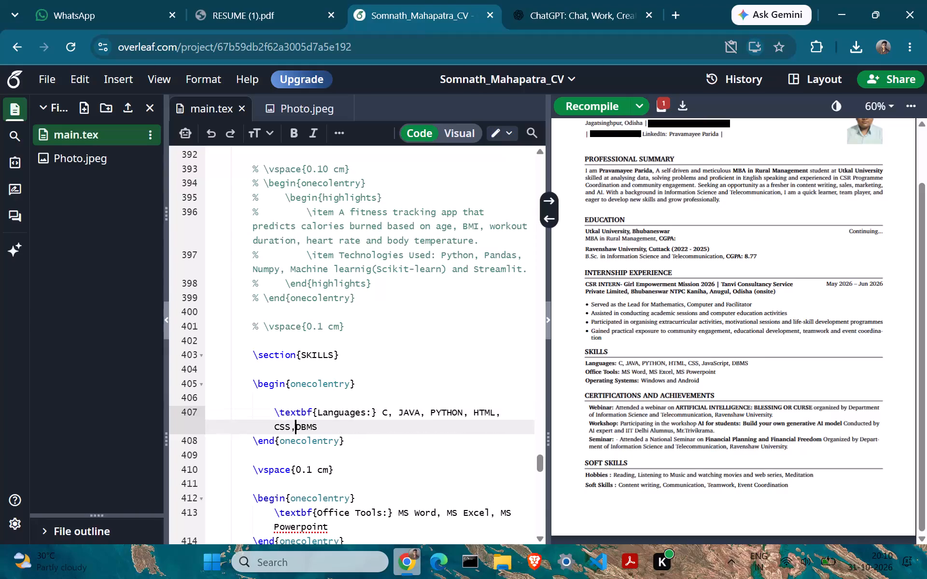
{"action": "key", "text": "BackSpace"}
{"action": "type", "text": ","}
{"action": "key", "text": "space"}
Copy the \vspace{0.1 cm} and the Operating Systems onecolentry block on lines 415 to 418 of the SKILLS section.
{"action": "scroll", "coordinate": [666, 411], "scroll_direction": "down", "scroll_amount": 1}
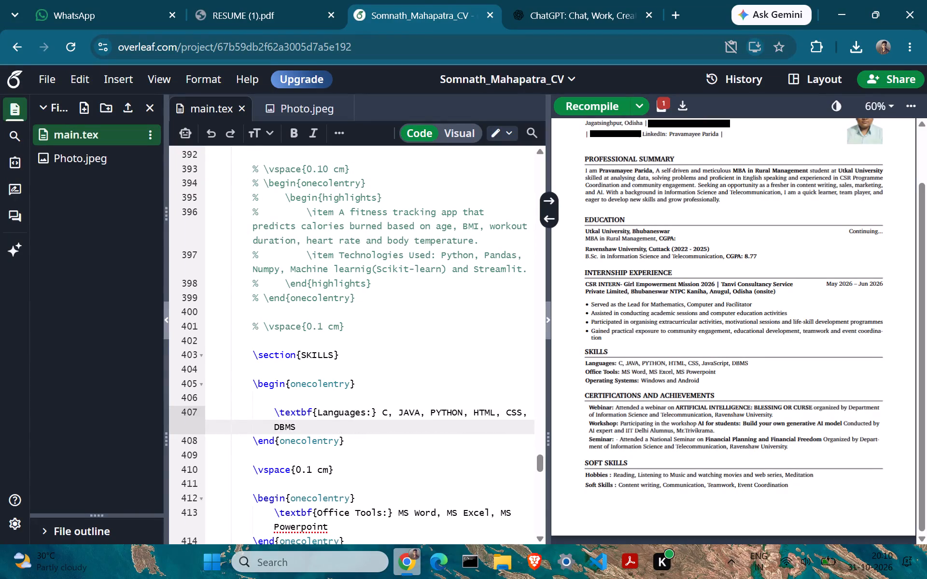
{"action": "scroll", "coordinate": [475, 432], "scroll_direction": "down", "scroll_amount": 1}
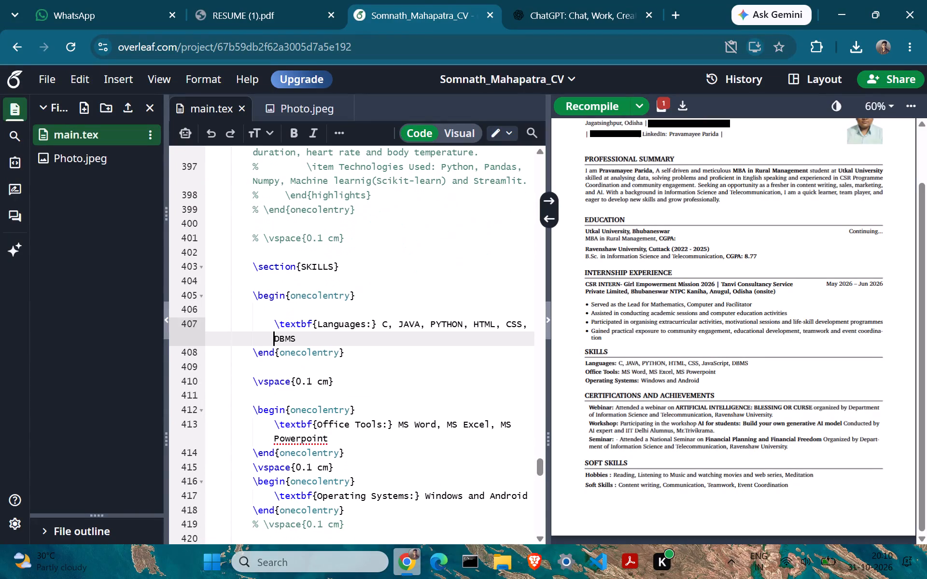
{"action": "scroll", "coordinate": [475, 432], "scroll_direction": "down", "scroll_amount": 3}
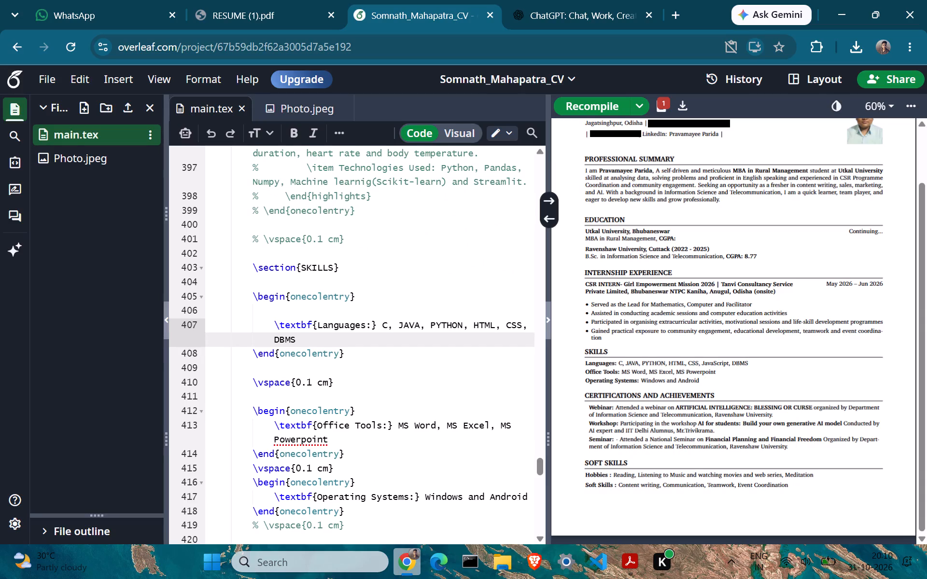
{"action": "scroll", "coordinate": [475, 432], "scroll_direction": "down", "scroll_amount": 2}
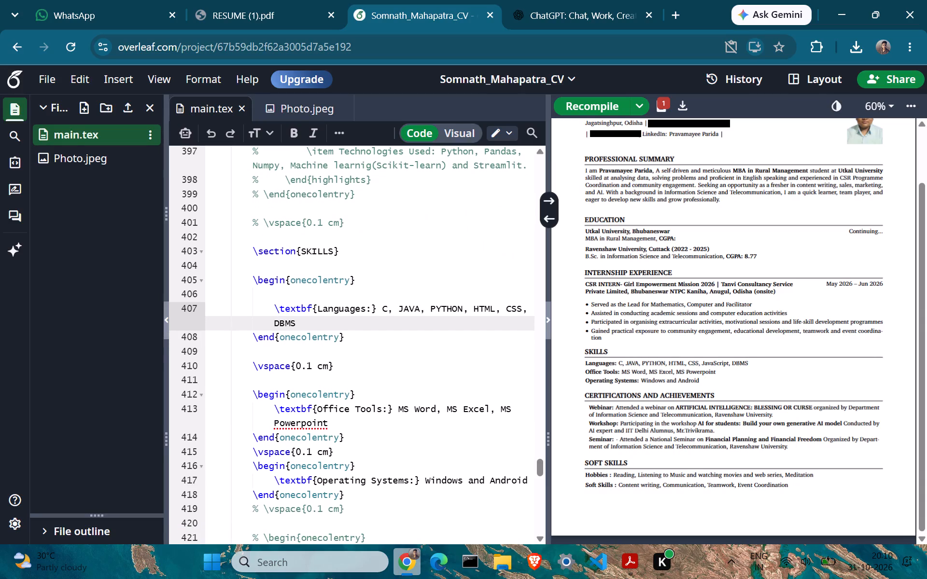
{"action": "scroll", "coordinate": [475, 432], "scroll_direction": "down", "scroll_amount": 3}
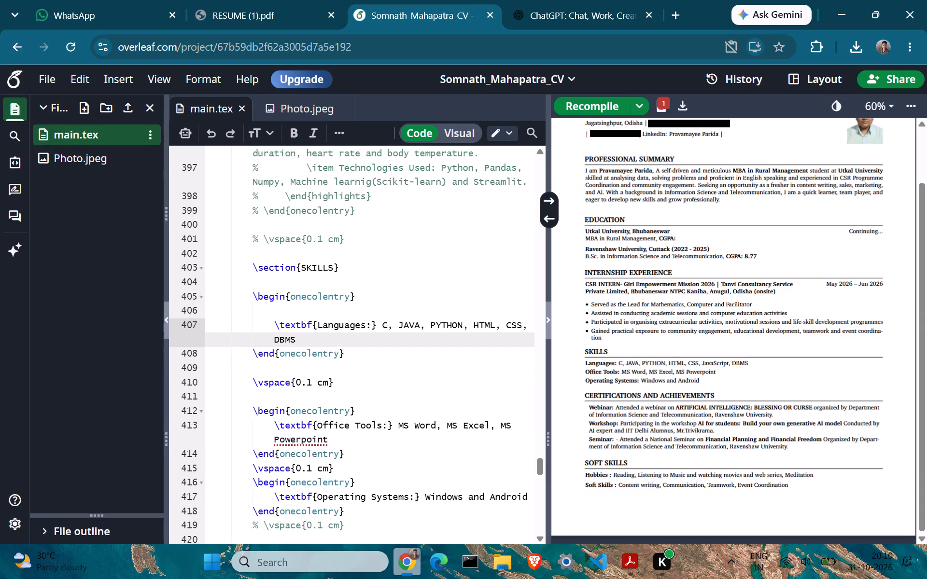
{"action": "scroll", "coordinate": [454, 418], "scroll_direction": "down", "scroll_amount": 1}
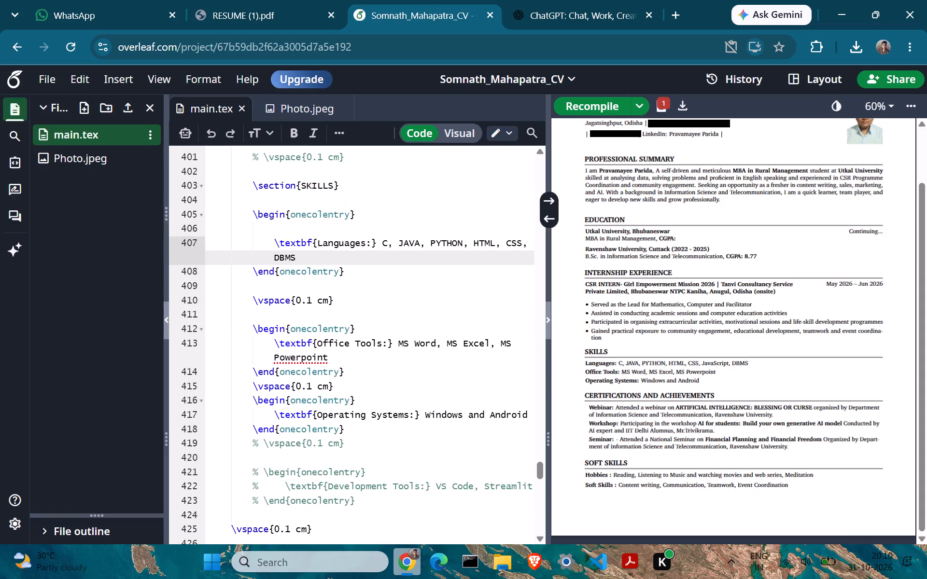
{"action": "scroll", "coordinate": [454, 418], "scroll_direction": "down", "scroll_amount": 1}
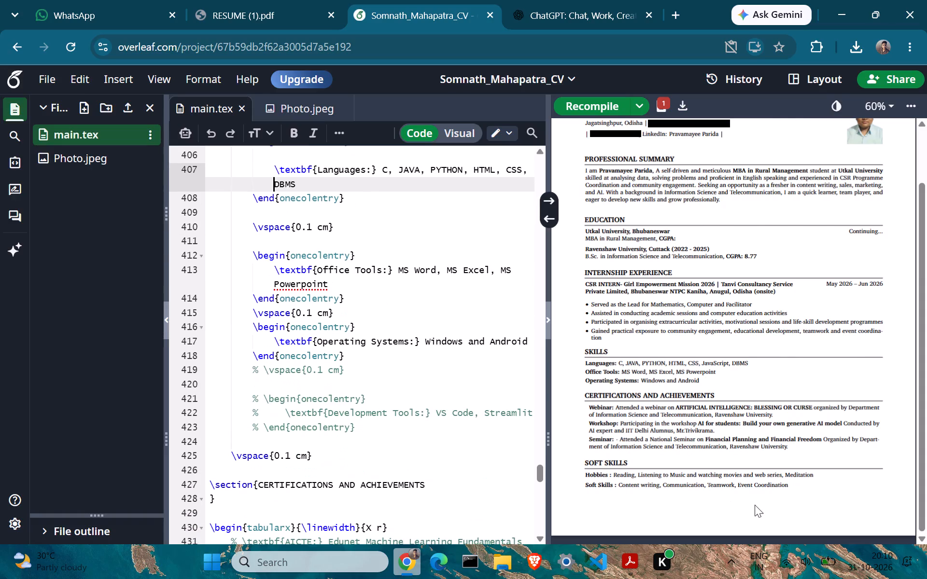
{"action": "scroll", "coordinate": [755, 505], "scroll_direction": "up", "scroll_amount": 1}
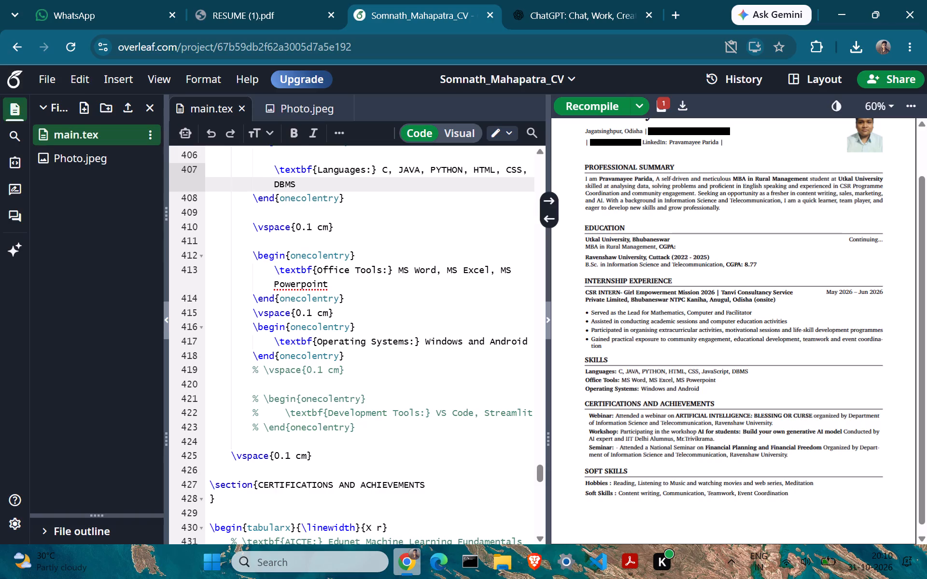
{"action": "scroll", "coordinate": [407, 347], "scroll_direction": "up", "scroll_amount": 1}
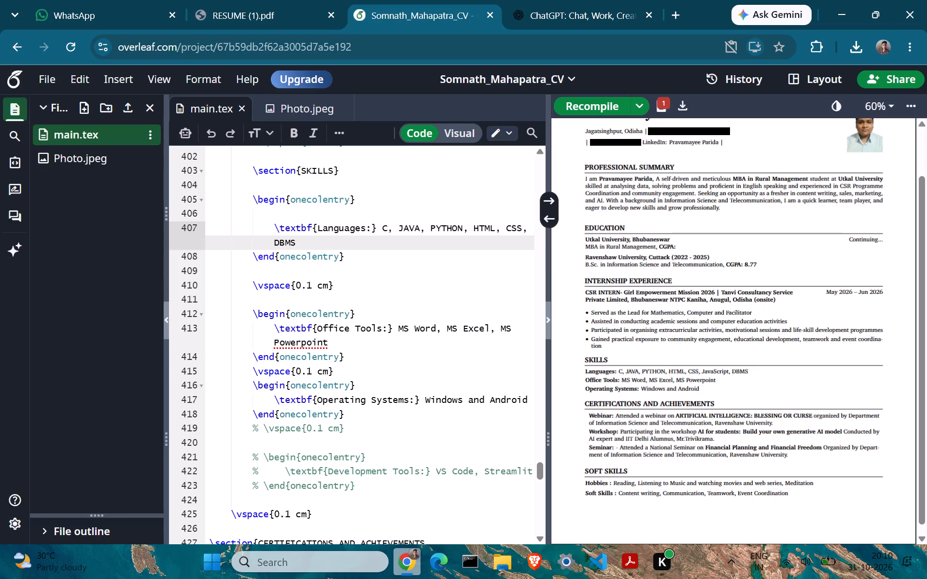
{"action": "scroll", "coordinate": [450, 322], "scroll_direction": "down", "scroll_amount": 1}
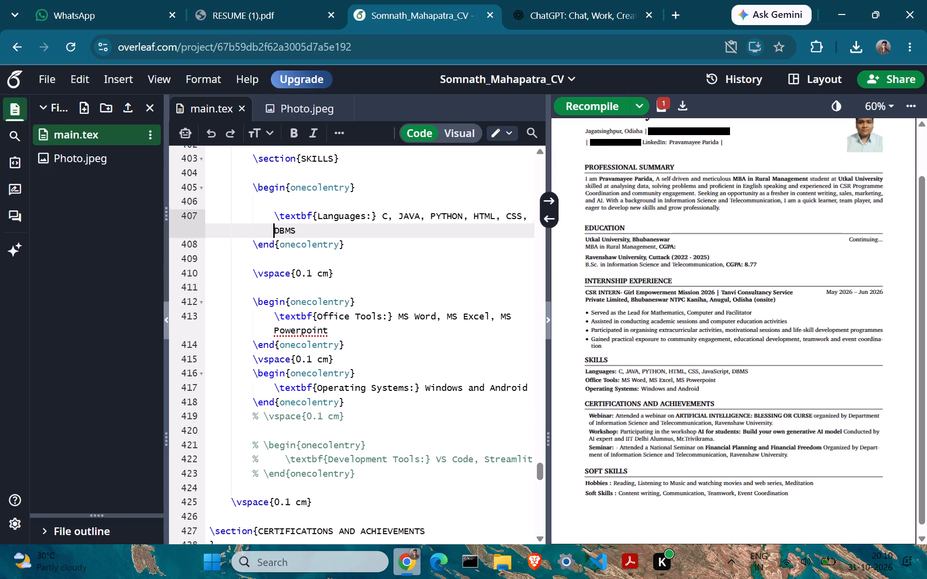
{"action": "scroll", "coordinate": [450, 322], "scroll_direction": "down", "scroll_amount": 1}
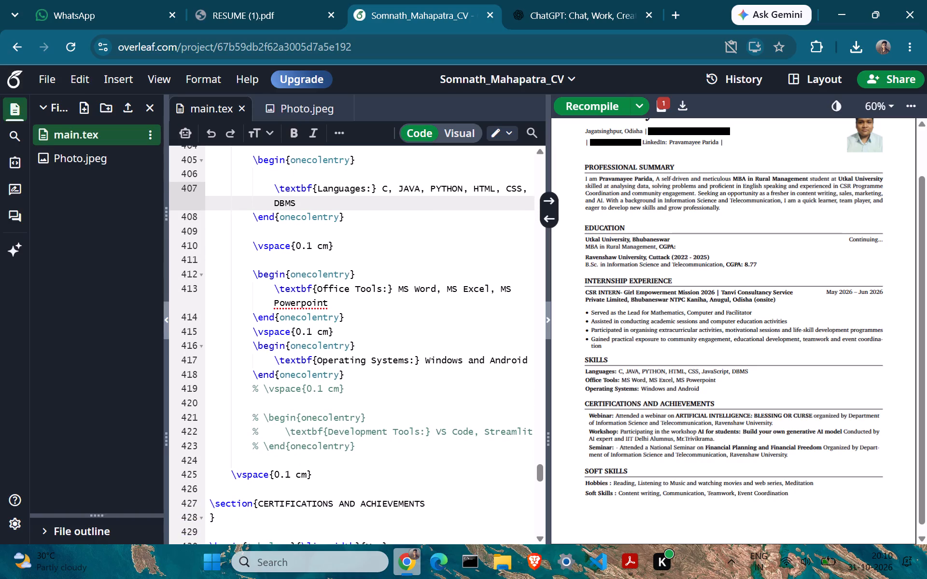
{"action": "left_click_drag", "start_coordinate": [350, 374], "coordinate": [260, 349]}
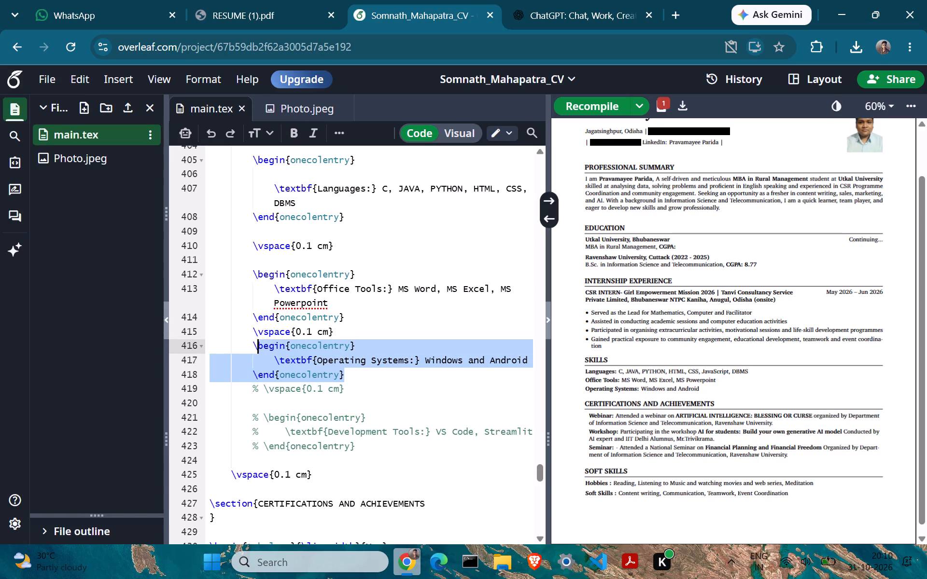
{"action": "left_click_drag", "start_coordinate": [260, 349], "coordinate": [255, 334]}
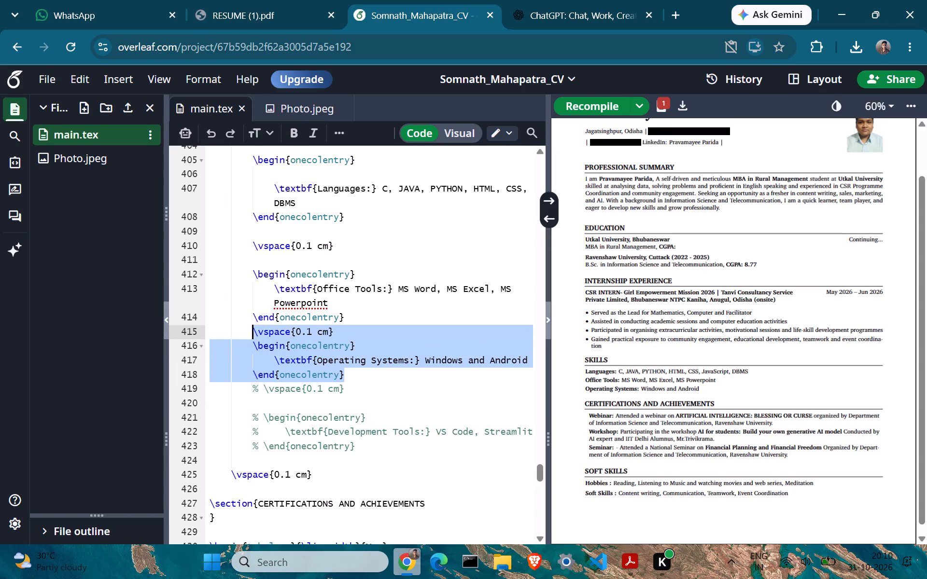
{"action": "key", "text": "ctrl+c"}
{"action": "left_click", "coordinate": [357, 375]}
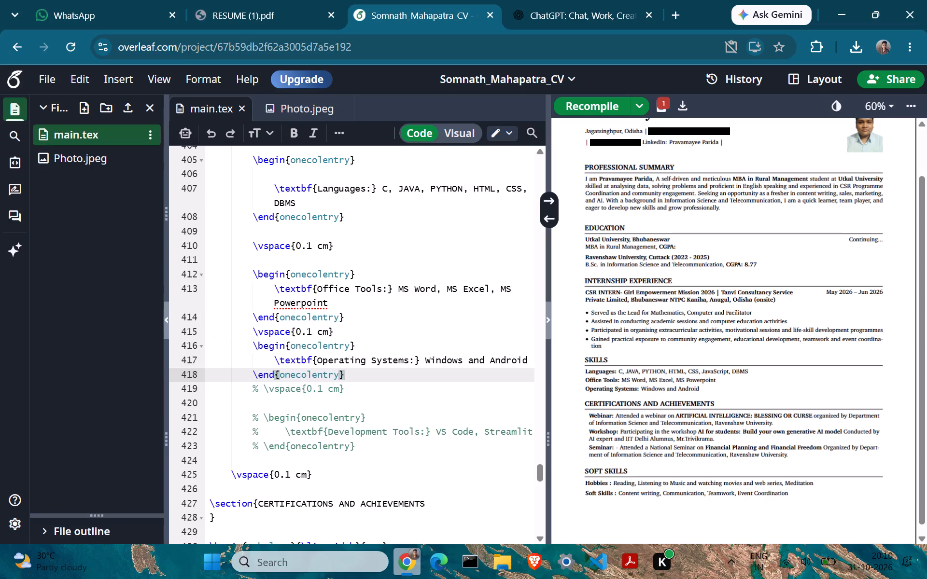
{"action": "left_click", "coordinate": [410, 337]}
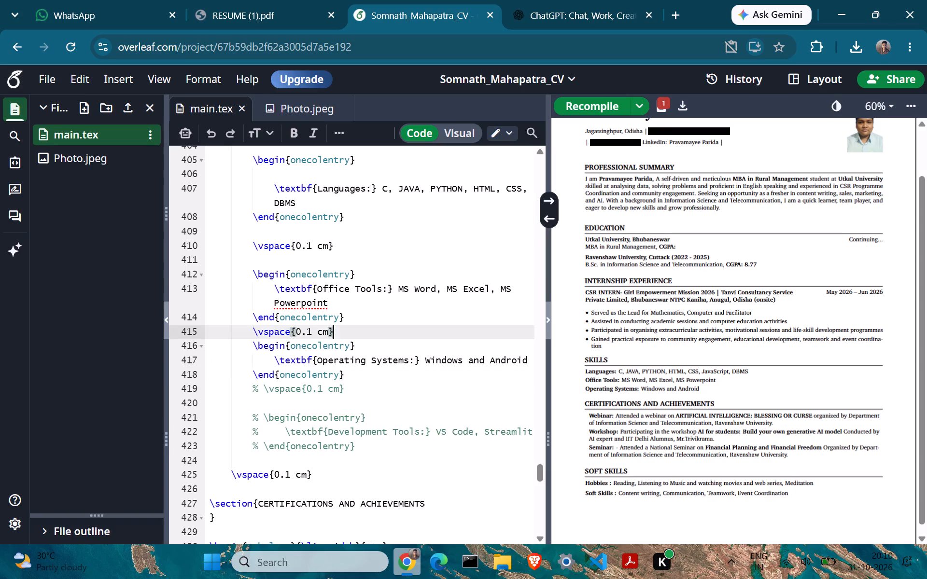
Change the bold label Operating Systems on line 417 to Professional, keeping the colon.
{"action": "left_click", "coordinate": [410, 361]}
{"action": "key", "text": "BackSpace"}
{"action": "key", "text": "BackSpace"}
{"action": "key", "text": "BackSpace"}
{"action": "key", "text": "BackSpace"}
{"action": "key", "text": "BackSpace"}
{"action": "key", "text": "BackSpace"}
{"action": "key", "text": "BackSpace"}
{"action": "key", "text": "BackSpace"}
{"action": "key", "text": "BackSpace"}
{"action": "key", "text": "BackSpace"}
{"action": "key", "text": "BackSpace"}
{"action": "key", "text": "BackSpace"}
{"action": "key", "text": "BackSpace"}
{"action": "key", "text": "BackSpace"}
{"action": "key", "text": "BackSpace"}
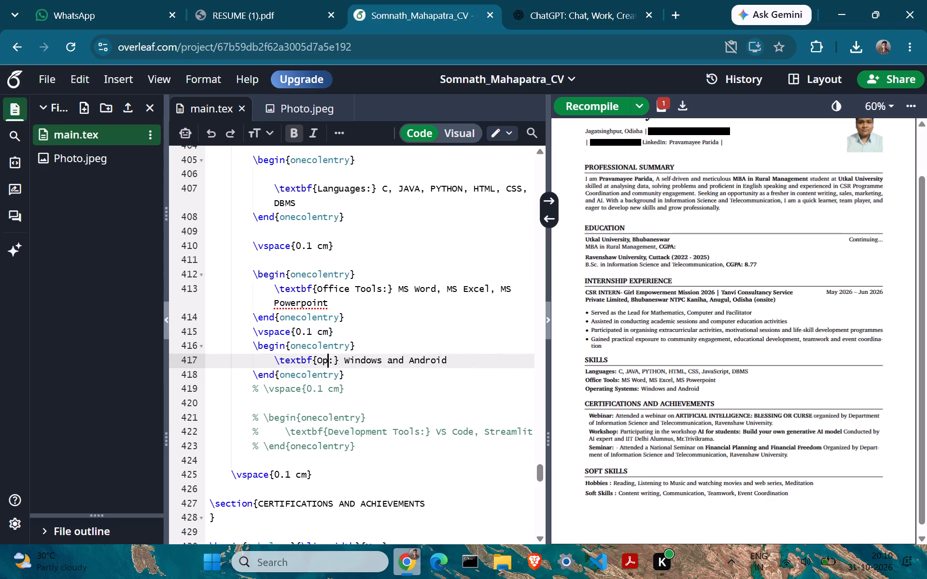
{"action": "key", "text": "BackSpace"}
{"action": "key", "text": "BackSpace"}
{"action": "key", "text": "o"}
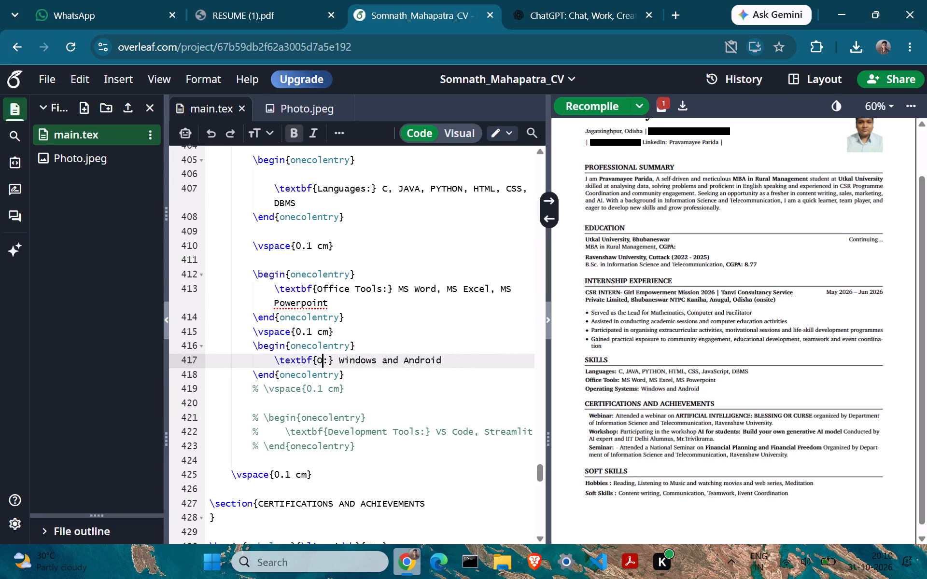
{"action": "key", "text": "BackSpace"}
{"action": "key", "text": "p"}
{"action": "type", "text": "rofessional"}
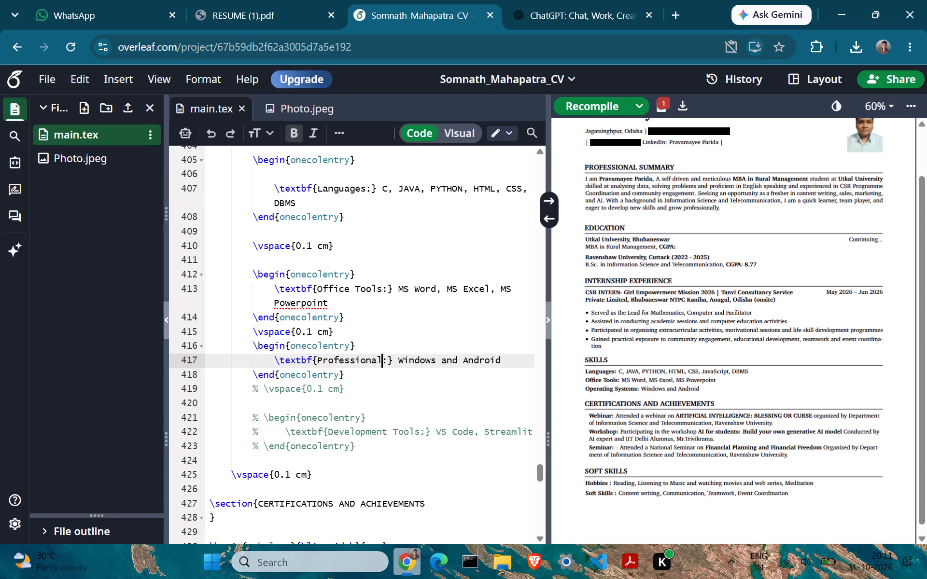
Replace Windows and Android in the Professional entry on line 417 with Project Development, followed by a comma.
{"action": "left_click_drag", "start_coordinate": [501, 361], "coordinate": [397, 361]}
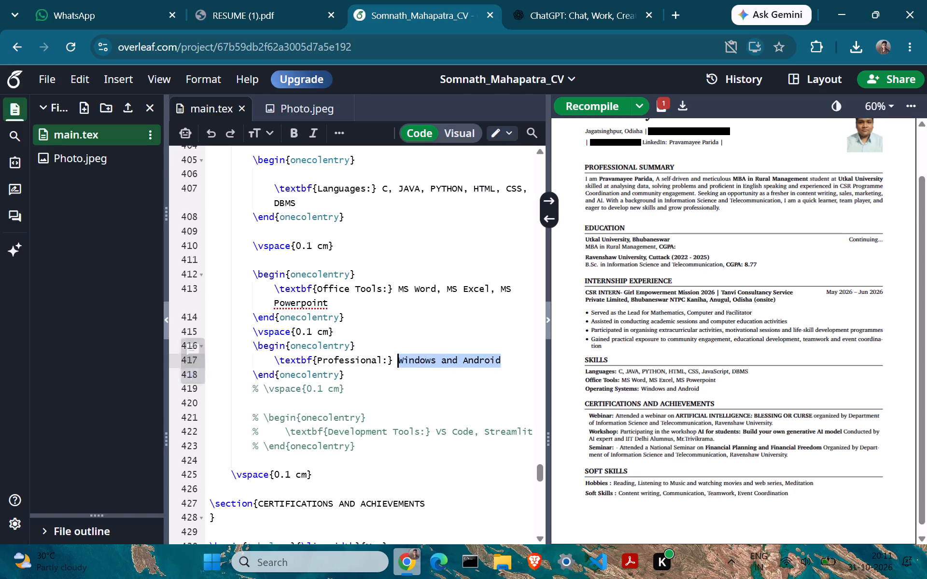
{"action": "key", "text": "BackSpace"}
{"action": "key", "text": "BackSpace"}
{"action": "key", "text": "space"}
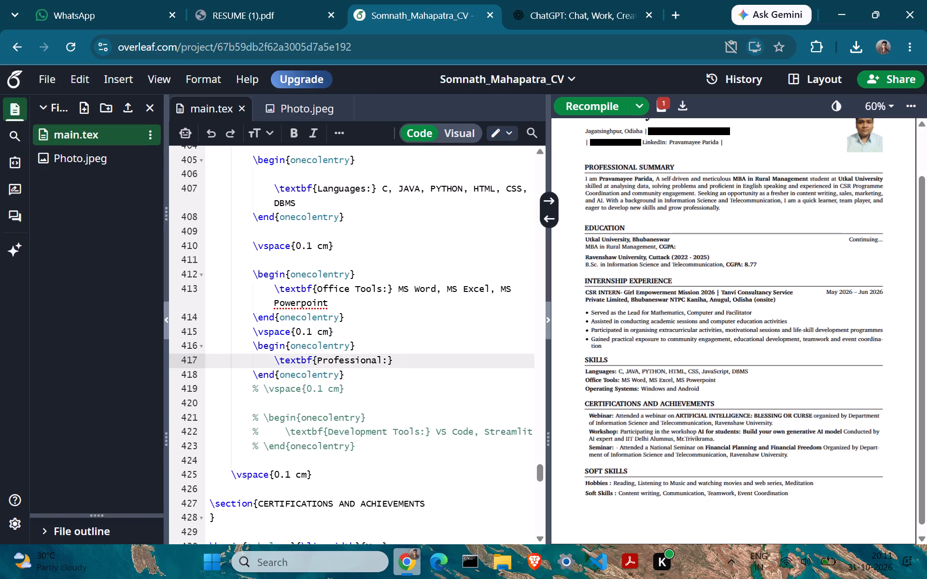
{"action": "key", "text": "b"}
{"action": "type", "text": "asi"}
{"action": "key", "text": "BackSpace"}
{"action": "key", "text": "BackSpace"}
{"action": "key", "text": "BackSpace"}
{"action": "key", "text": "BackSpace"}
{"action": "key", "text": "p"}
{"action": "type", "text": "roject"}
{"action": "key", "text": "space"}
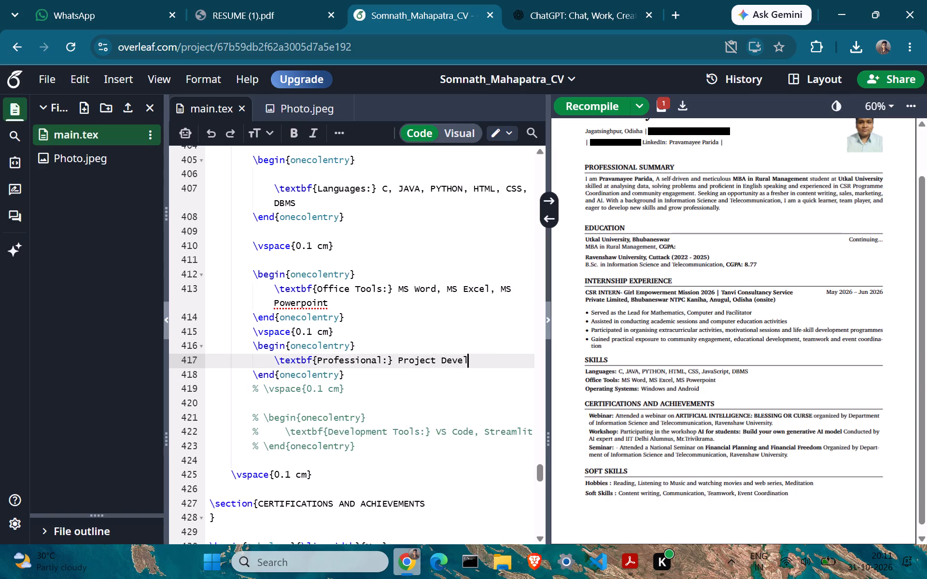
{"action": "key", "text": "BackSpace"}
{"action": "type", "text": "t,"}
{"action": "key", "text": "space"}
Add Basic Data Analysis and a trailing comma after Project Development in the Professional entry.
{"action": "key", "text": "b"}
{"action": "type", "text": "asic"}
{"action": "key", "text": "space"}
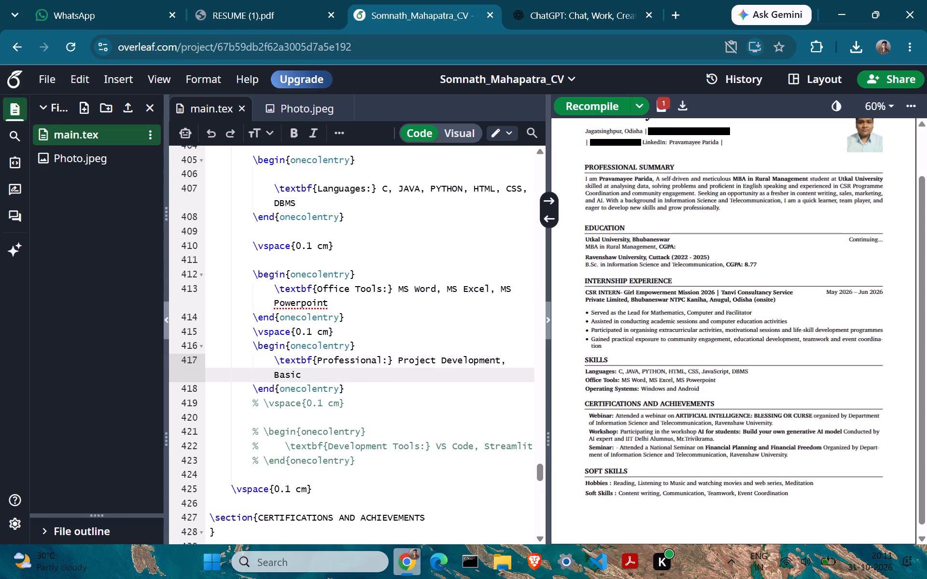
{"action": "key", "text": "space"}
{"action": "key", "text": "a"}
{"action": "key", "text": "BackSpace"}
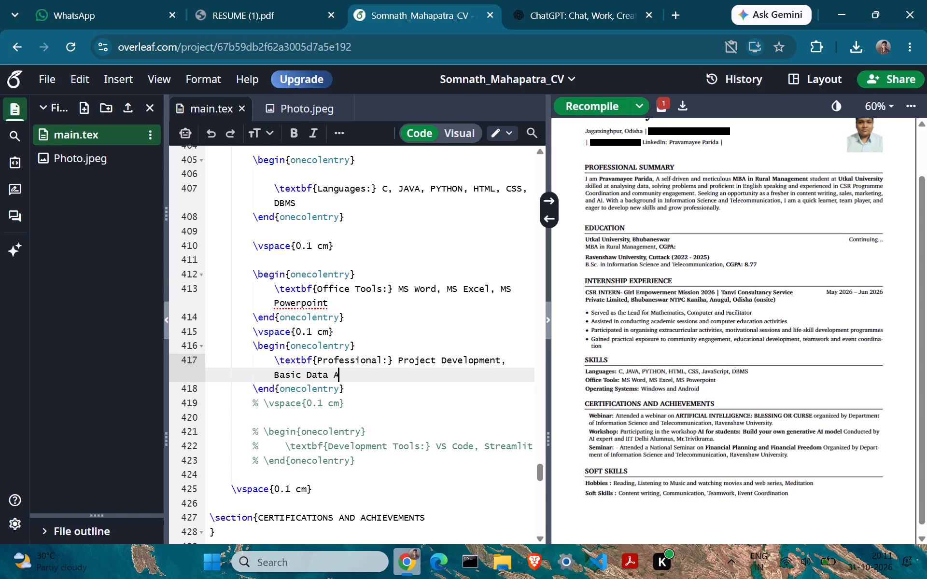
{"action": "type", "text": "na"}
{"action": "type", "text": "lysic"}
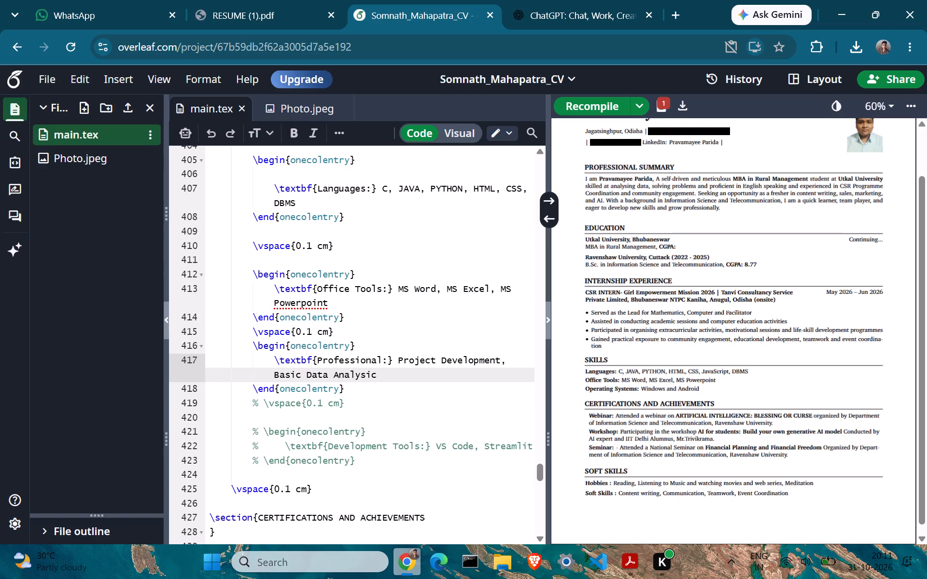
{"action": "key", "text": "BackSpace"}
{"action": "type", "text": "s,"}
{"action": "key", "text": "space"}
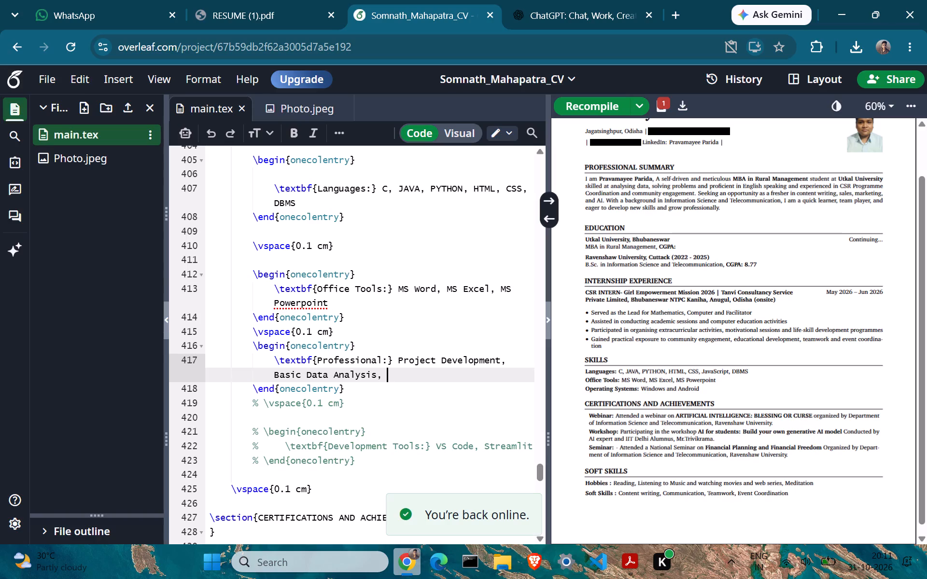
{"action": "key", "text": "BackSpace"}
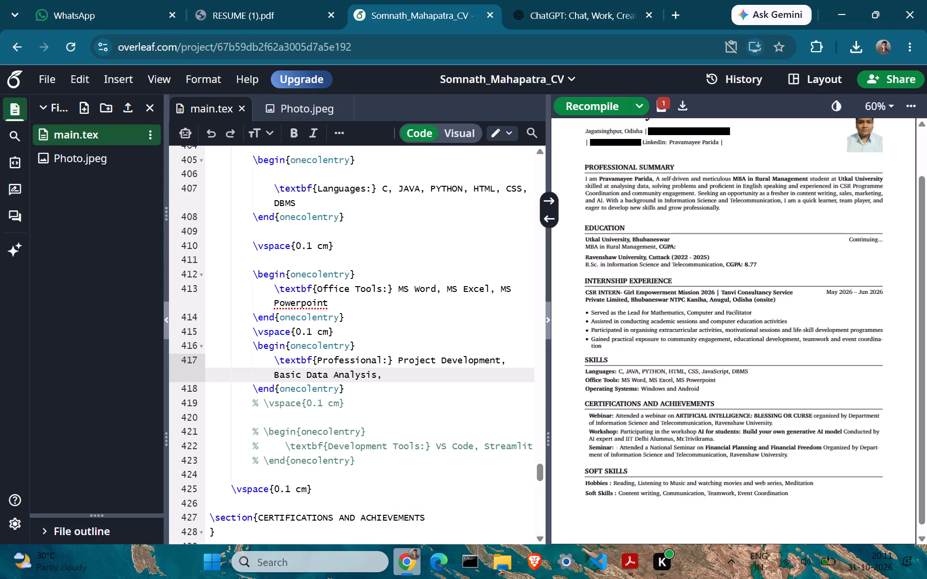
{"action": "key", "text": "space"}
{"action": "key", "text": "BackSpace"}
Add Problem Solving to the end of the Professional entry, with a space after the preceding comma.
{"action": "scroll", "coordinate": [725, 417], "scroll_direction": "down", "scroll_amount": 1}
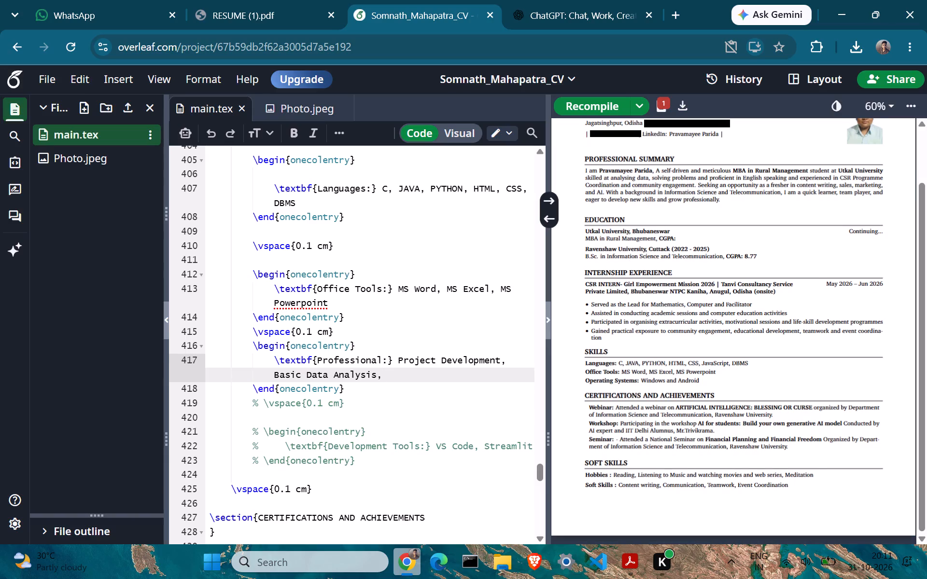
{"action": "scroll", "coordinate": [725, 417], "scroll_direction": "down", "scroll_amount": 2}
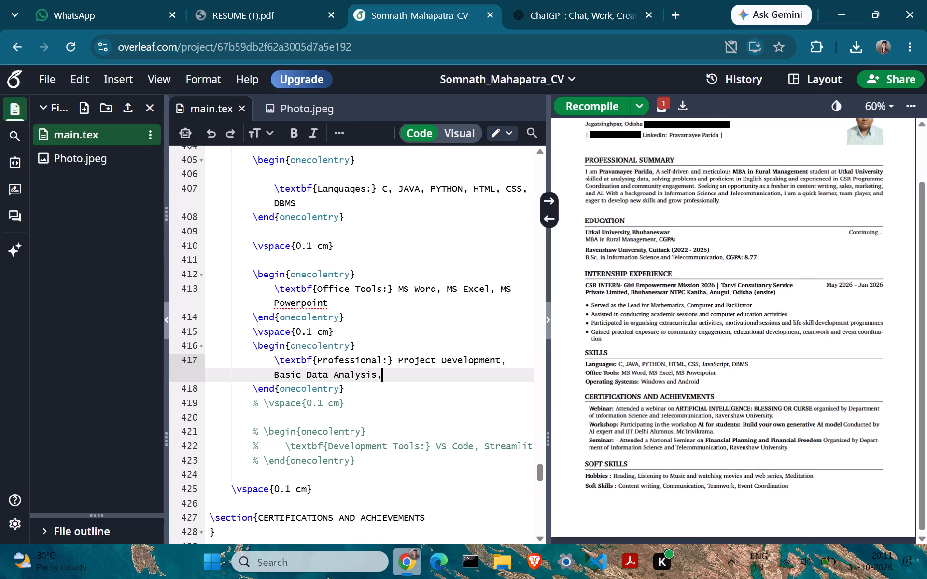
{"action": "key", "text": "space"}
{"action": "key", "text": "BackSpace"}
{"action": "key", "text": "p"}
{"action": "type", "text": "roblem"}
{"action": "key", "text": "space"}
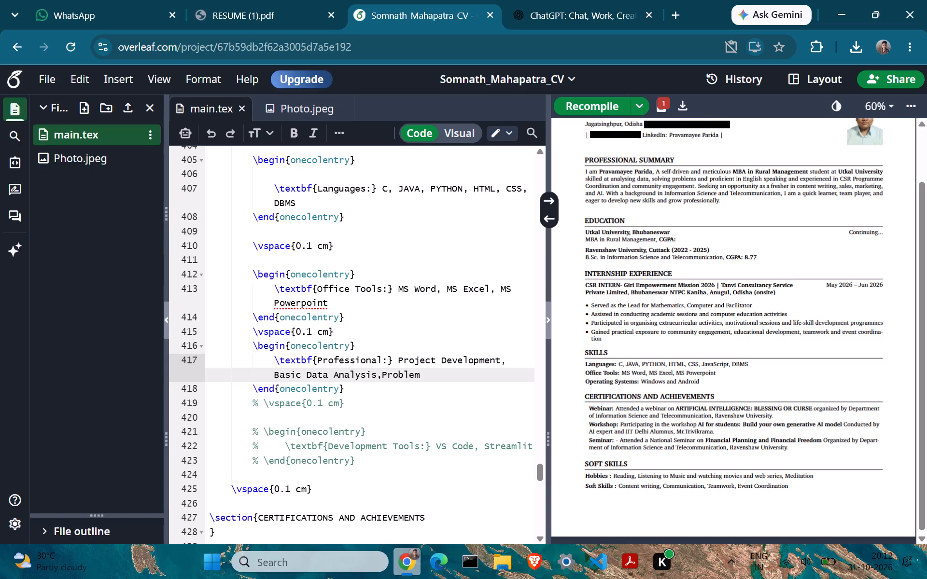
{"action": "type", "text": "olving"}
{"action": "key", "text": "space"}
{"action": "key", "text": "BackSpace"}
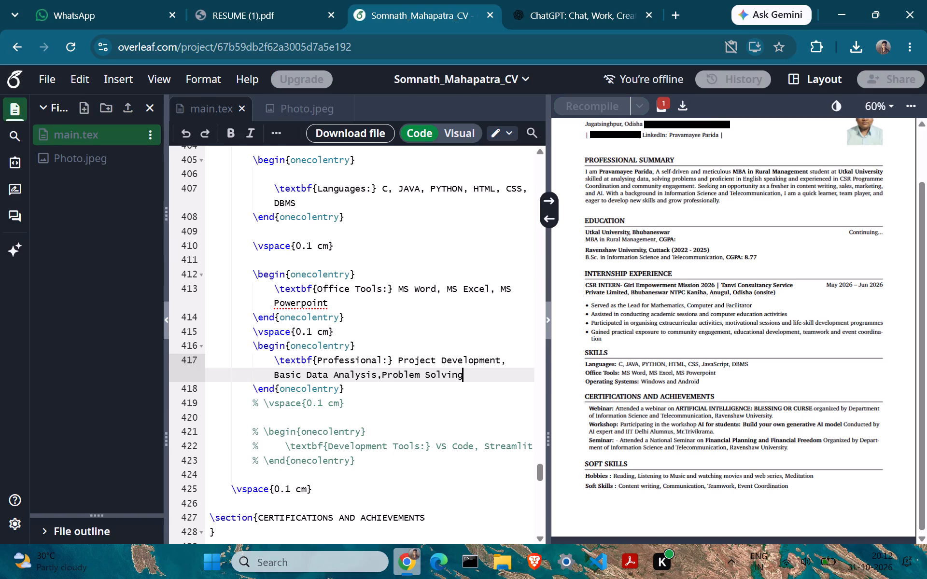
{"action": "left_click", "coordinate": [383, 375]}
{"action": "key", "text": "space"}
{"action": "left_click", "coordinate": [477, 374]}
Copy the list Project Development, Basic Data Analysis, Problem Solving from line 417 to after DBMS in the Languages entry on line 407.
{"action": "scroll", "coordinate": [411, 327], "scroll_direction": "up", "scroll_amount": 1}
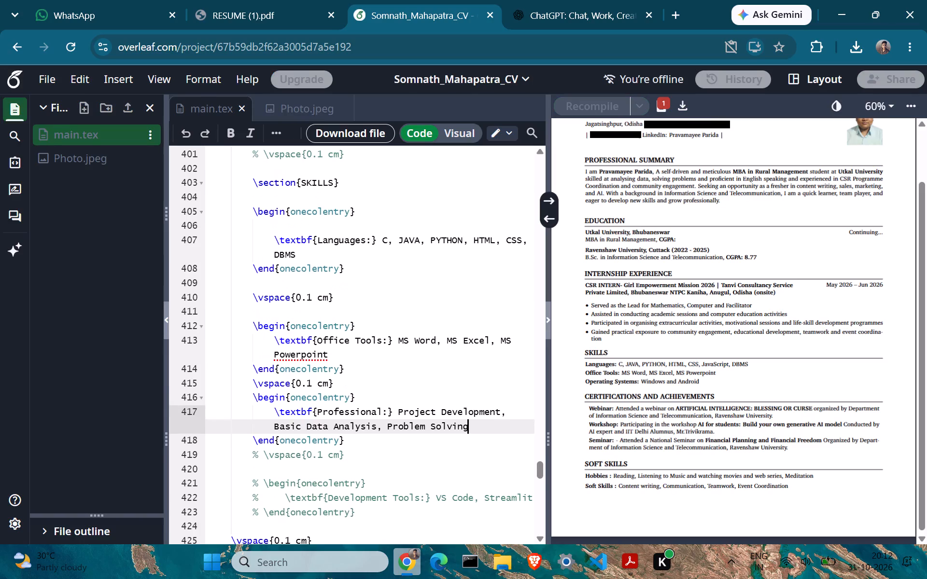
{"action": "scroll", "coordinate": [411, 327], "scroll_direction": "up", "scroll_amount": 1}
{"action": "left_click_drag", "start_coordinate": [477, 428], "coordinate": [397, 416]}
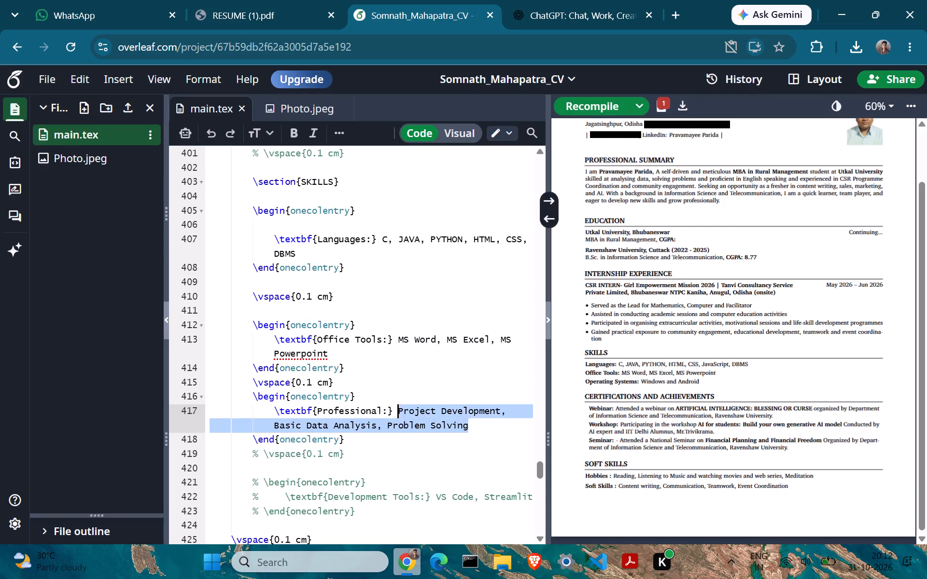
{"action": "left_click", "coordinate": [401, 363]}
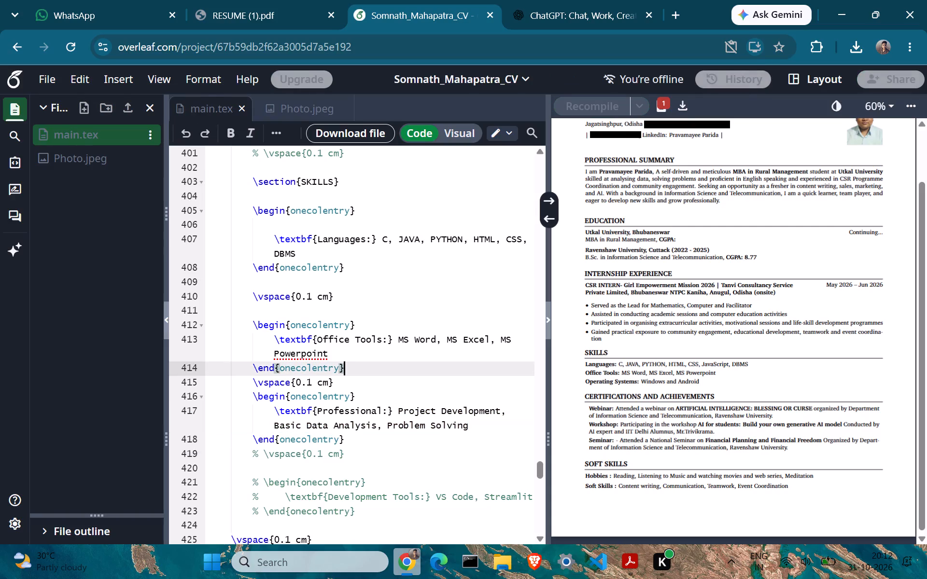
{"action": "left_click_drag", "start_coordinate": [470, 424], "coordinate": [399, 416]}
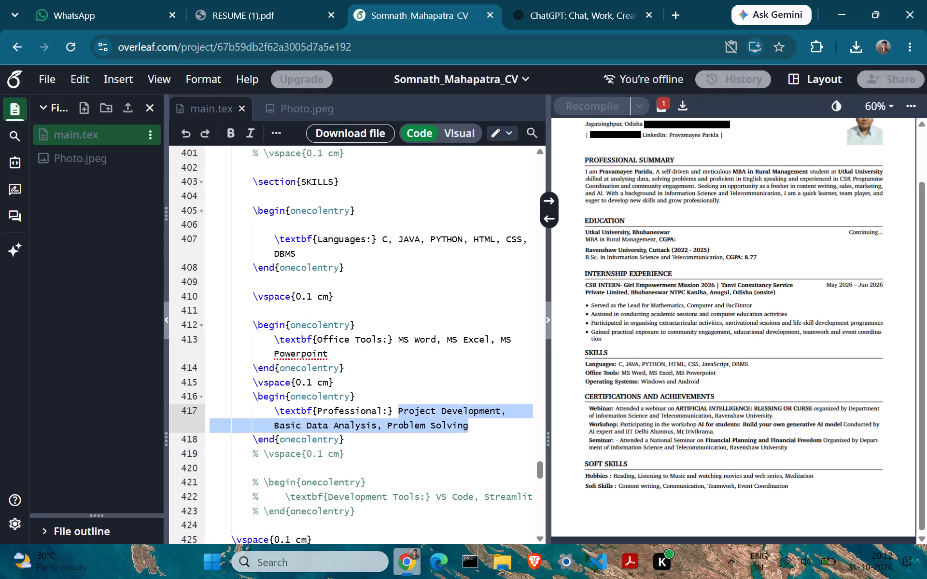
{"action": "key", "text": "ctrl+c"}
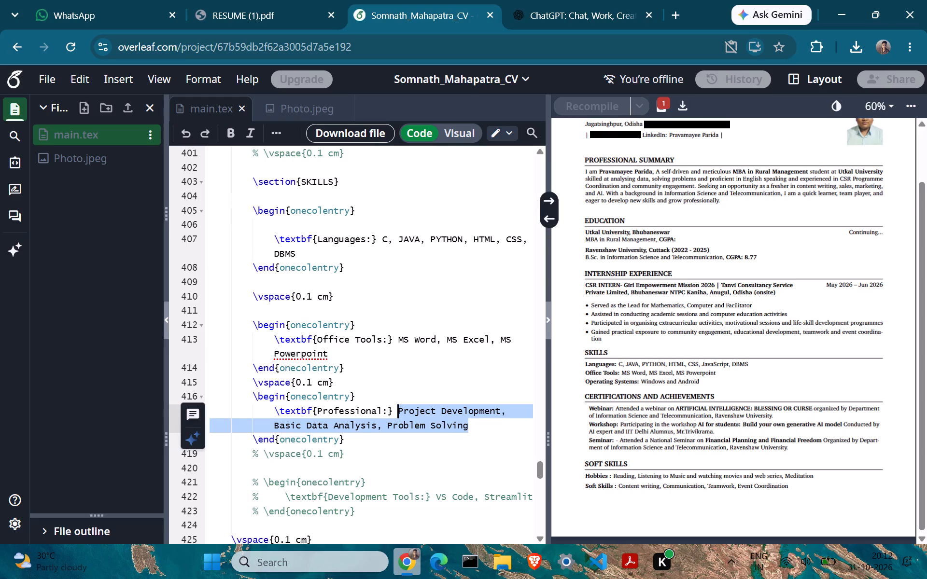
{"action": "left_click", "coordinate": [525, 239]}
{"action": "left_click", "coordinate": [343, 254]}
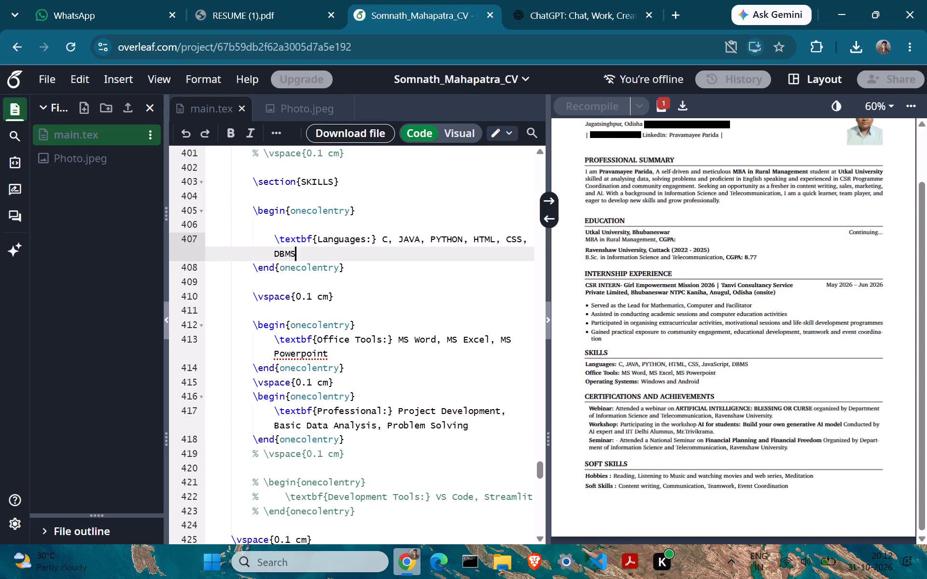
{"action": "key", "text": "space"}
{"action": "key", "text": "ctrl+v"}
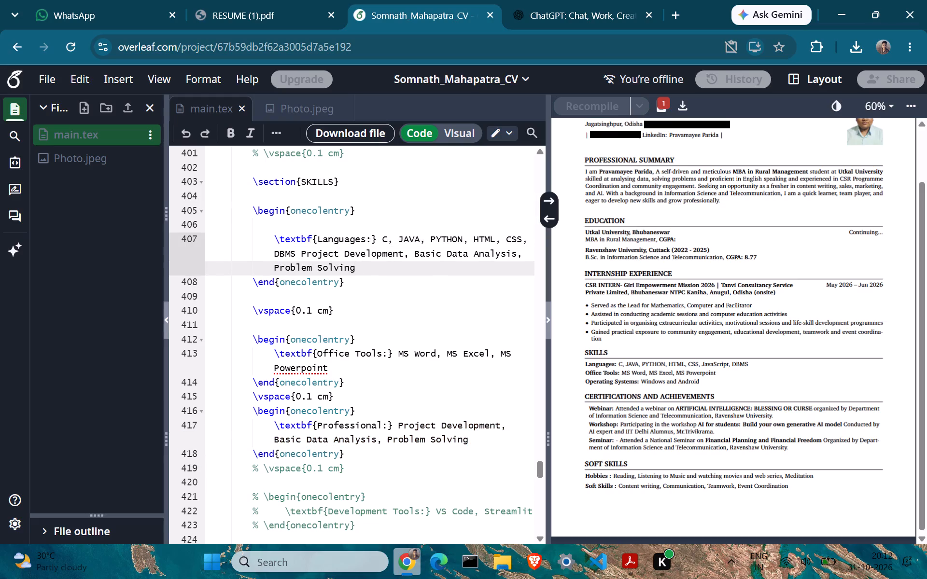
Move C, JAVA, PYTHON, HTML, CSS, DBMS from line 407 to line 417, replacing the Professional entry's list.
{"action": "left_click_drag", "start_coordinate": [382, 238], "coordinate": [294, 259]}
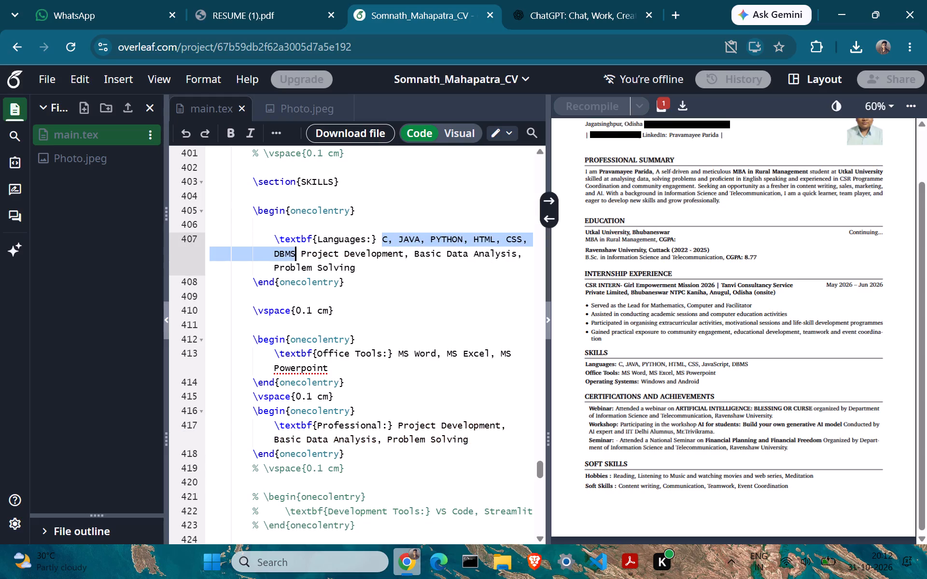
{"action": "key", "text": "ctrl+x"}
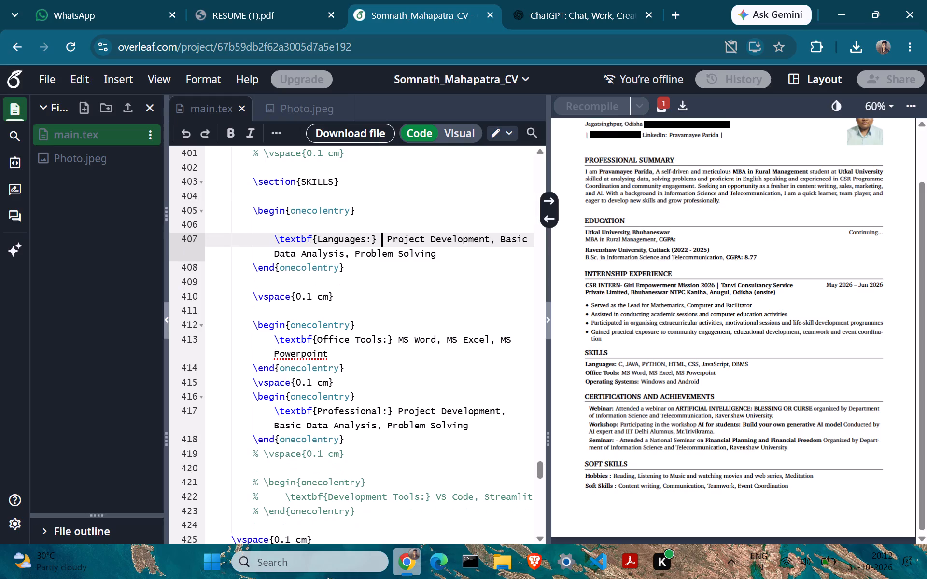
{"action": "left_click_drag", "start_coordinate": [472, 426], "coordinate": [398, 410]}
{"action": "key", "text": "ctrl+v"}
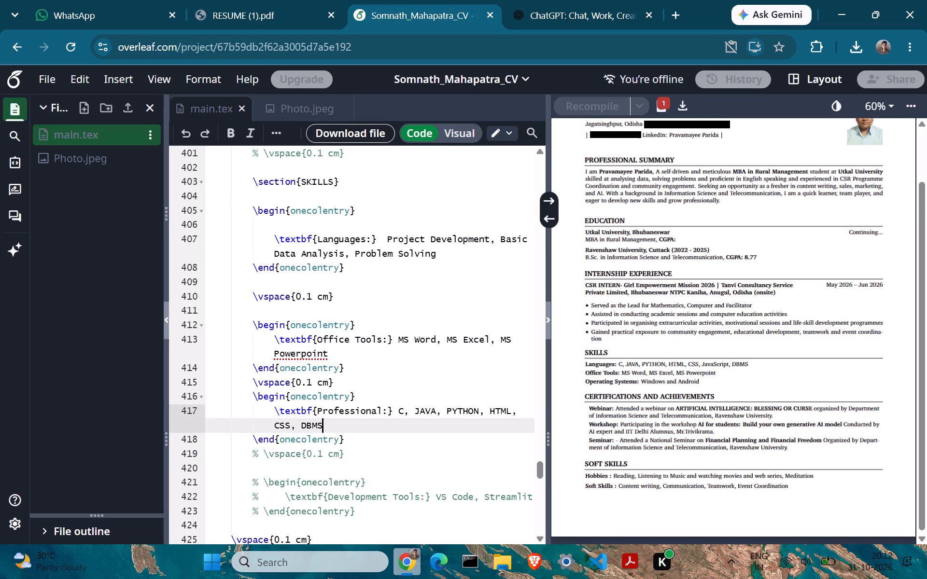
Move the label Languages from line 407 to line 417, replacing the label Professional there.
{"action": "left_click_drag", "start_coordinate": [364, 238], "coordinate": [321, 237]}
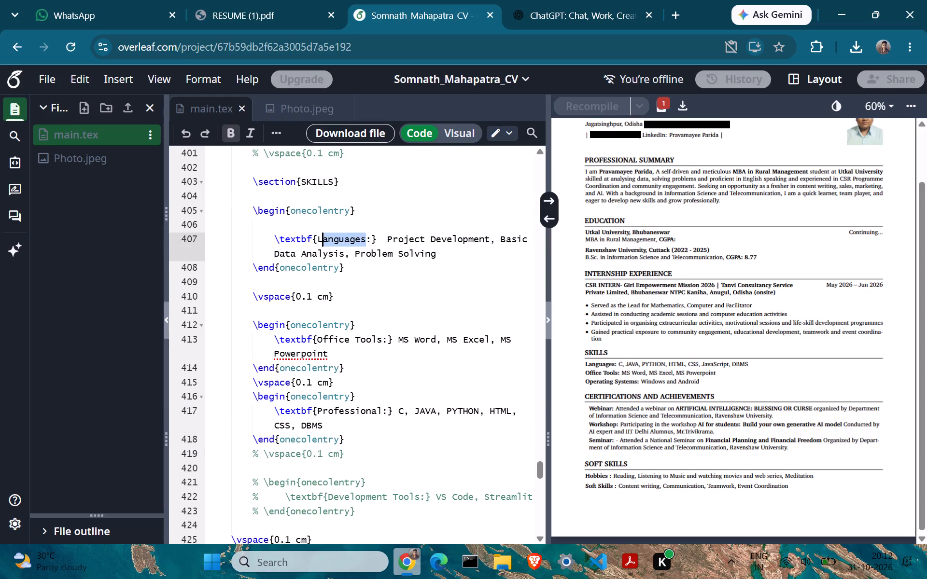
{"action": "left_click_drag", "start_coordinate": [321, 237], "coordinate": [318, 237]}
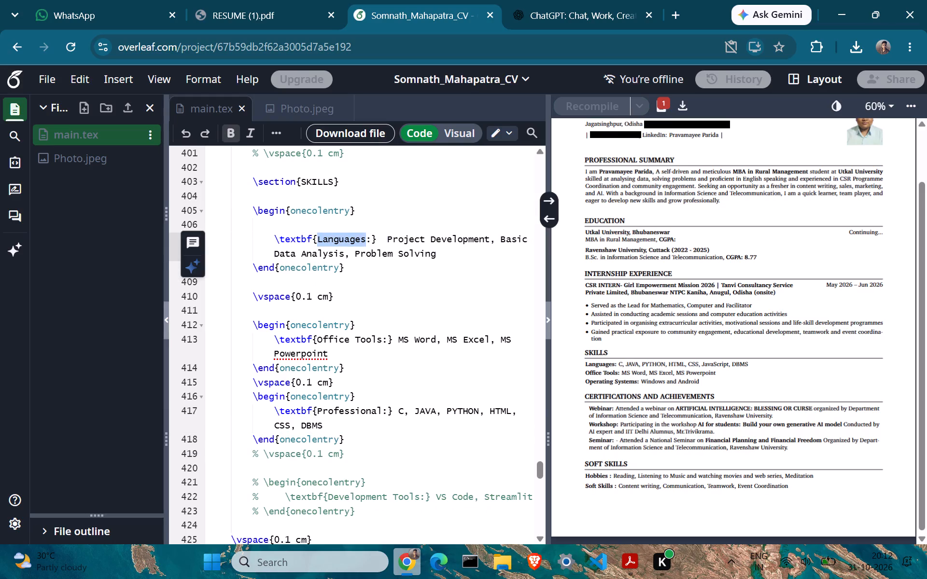
{"action": "key", "text": "ctrl+x"}
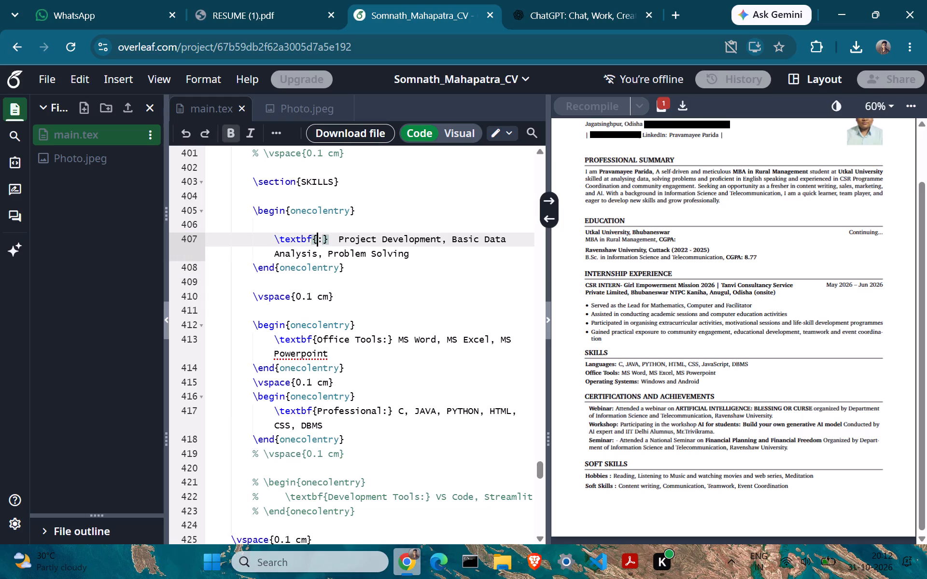
{"action": "left_click", "coordinate": [379, 412]}
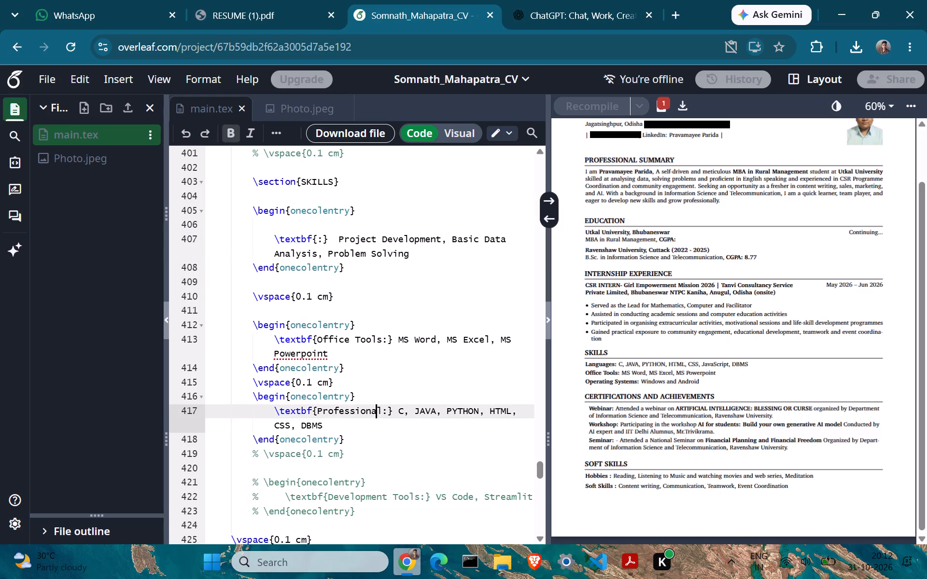
{"action": "left_click", "coordinate": [380, 411]}
{"action": "left_click_drag", "start_coordinate": [380, 411], "coordinate": [346, 414]}
{"action": "left_click_drag", "start_coordinate": [346, 414], "coordinate": [319, 414]}
{"action": "key", "text": "ctrl+v"}
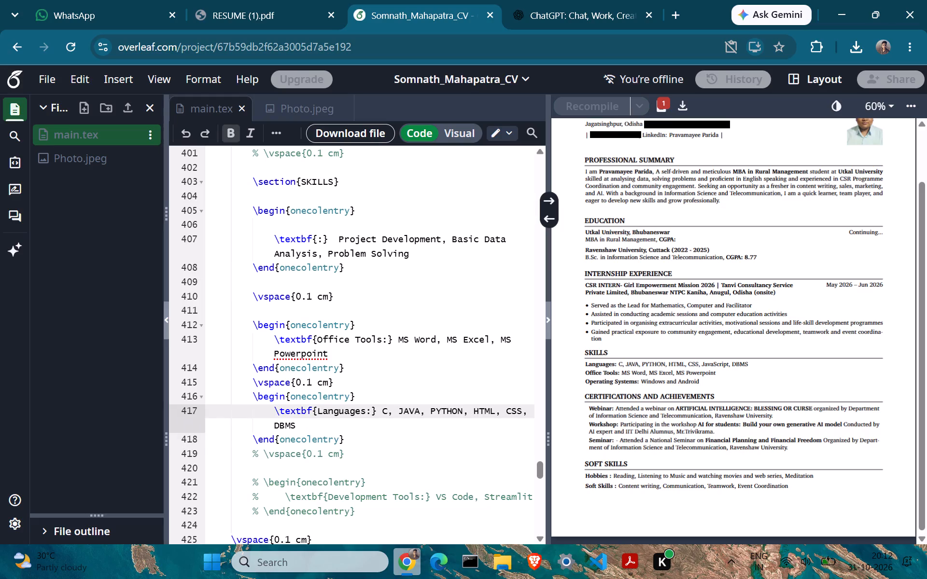
Enter Professional as the bold label before the colon on line 407.
{"action": "left_click", "coordinate": [317, 238]}
{"action": "key", "text": "p"}
{"action": "type", "text": "ro"}
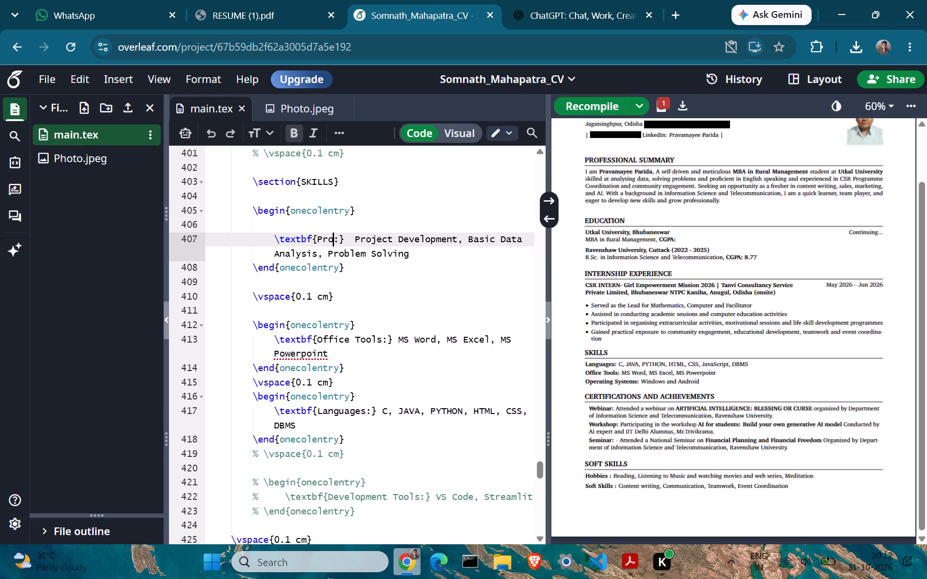
{"action": "type", "text": "fessional"}
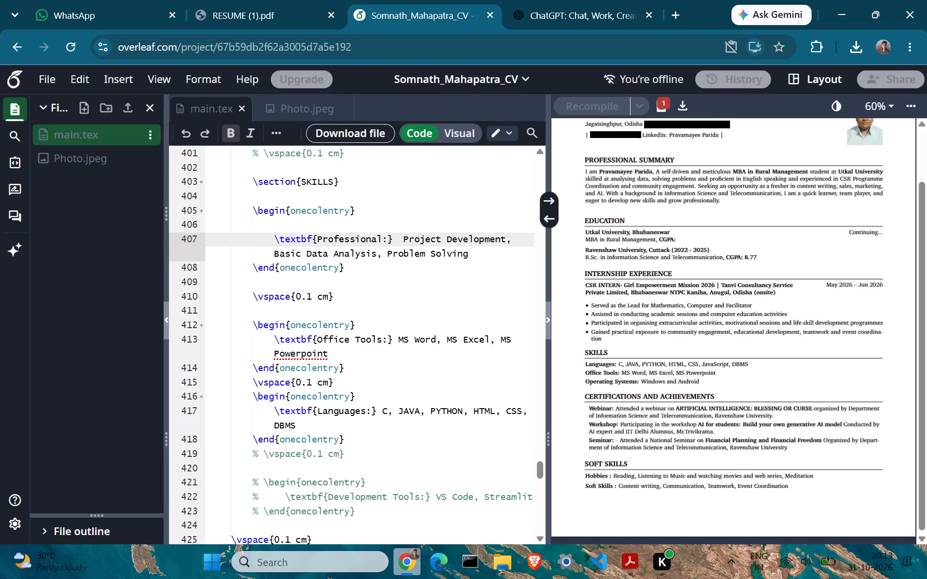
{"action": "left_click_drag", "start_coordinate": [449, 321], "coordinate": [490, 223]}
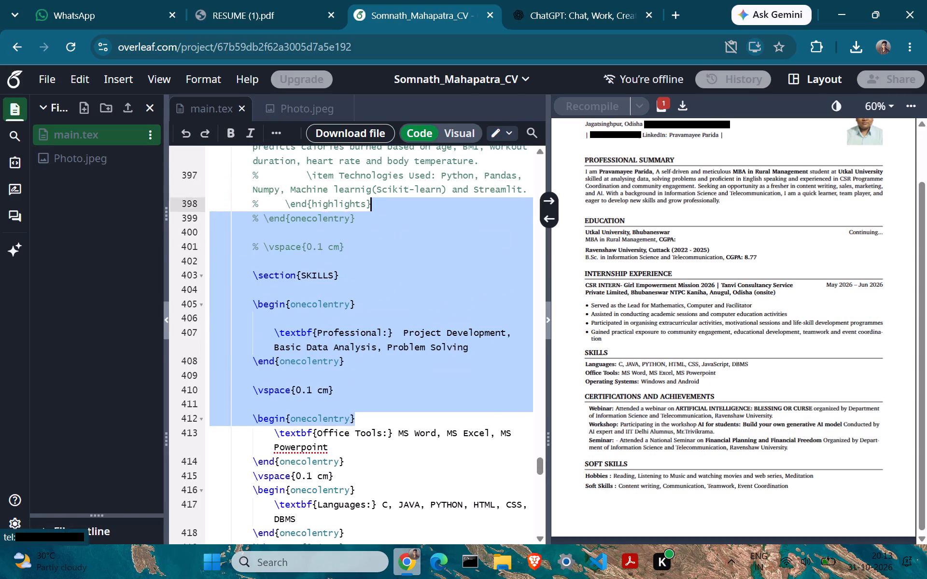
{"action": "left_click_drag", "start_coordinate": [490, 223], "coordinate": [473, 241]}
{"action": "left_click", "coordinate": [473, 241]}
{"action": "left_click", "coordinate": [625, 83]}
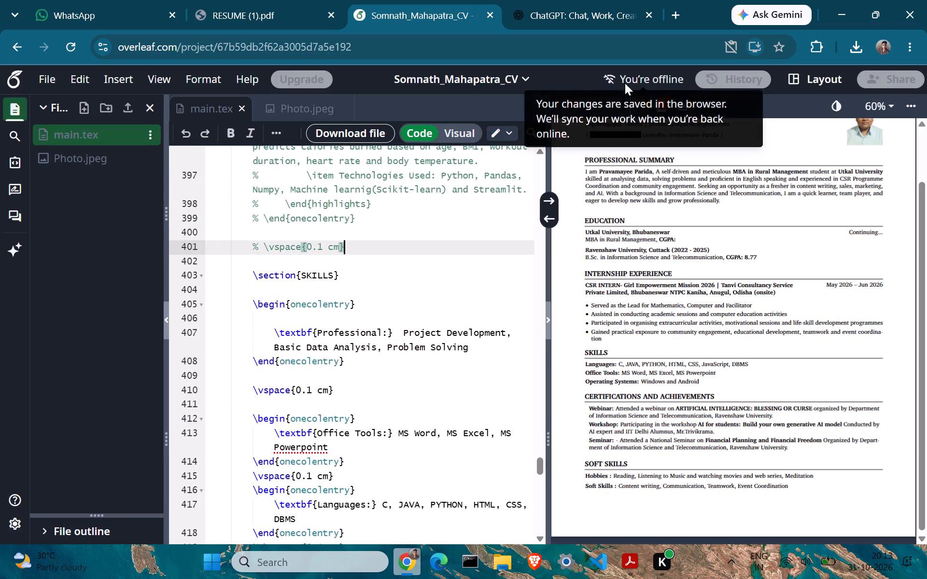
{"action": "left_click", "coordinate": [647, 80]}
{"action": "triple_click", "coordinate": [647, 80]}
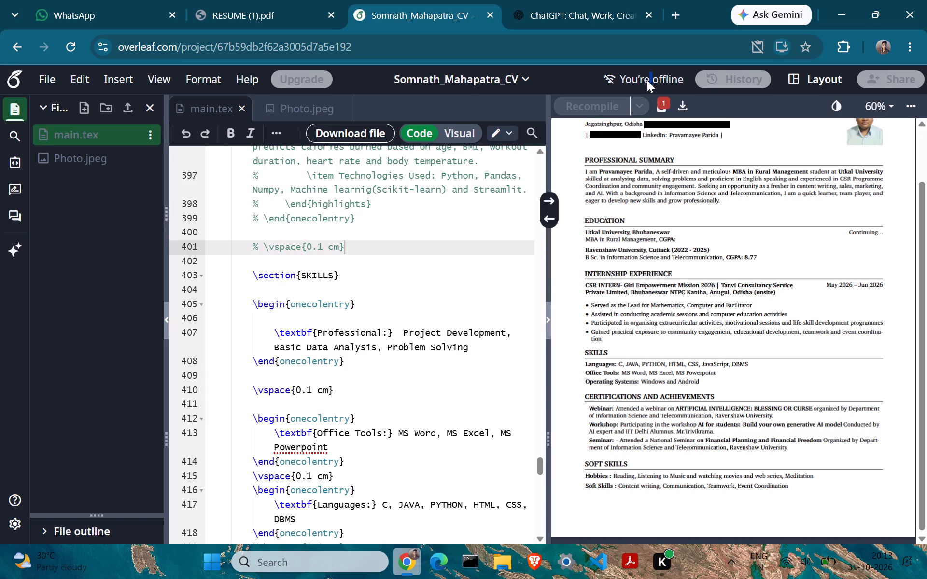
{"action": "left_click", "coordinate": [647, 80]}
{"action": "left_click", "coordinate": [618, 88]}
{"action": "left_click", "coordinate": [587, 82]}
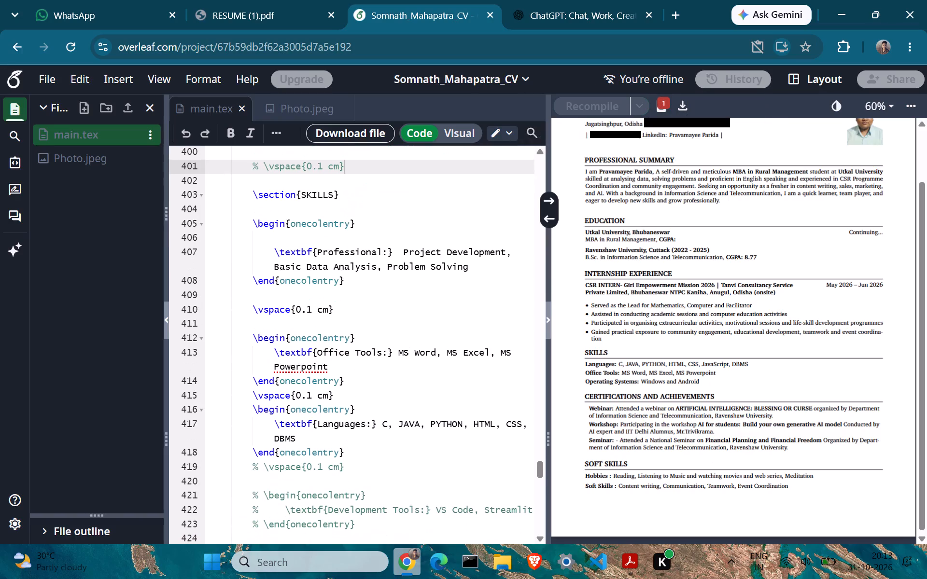
Add a full stop after Problem Solving in the Professional entry on line 407.
{"action": "left_click", "coordinate": [472, 269]}
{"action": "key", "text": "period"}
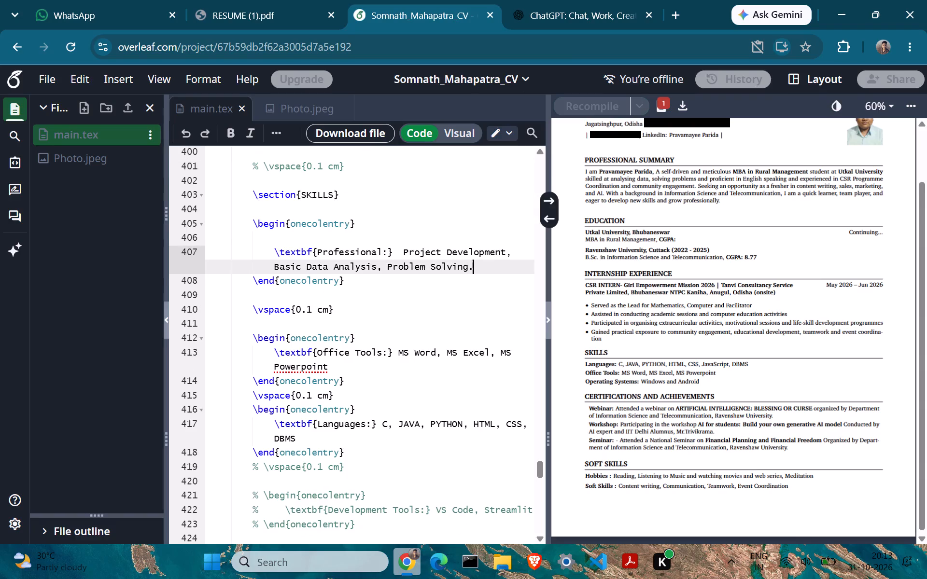
Restart the computer's Wi-Fi and reconnect to the GHANA network to bring the Overleaf editor back online.
{"action": "scroll", "coordinate": [836, 341], "scroll_direction": "down", "scroll_amount": 1}
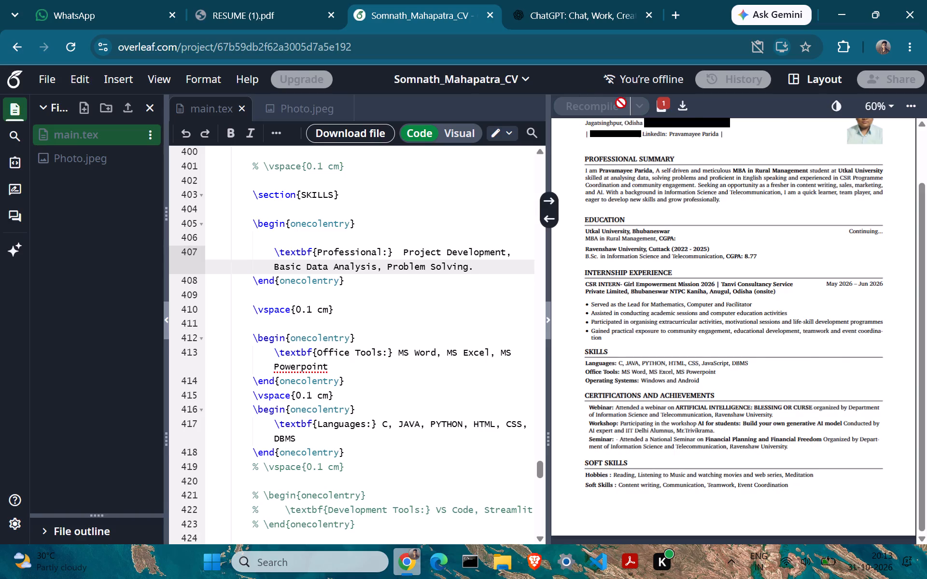
{"action": "left_click", "coordinate": [797, 555]}
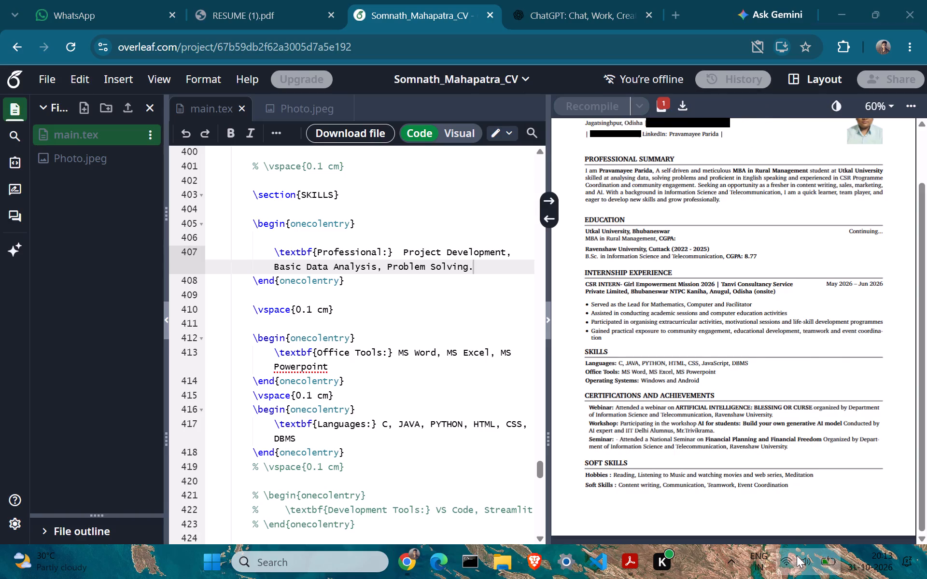
{"action": "left_click", "coordinate": [811, 560]}
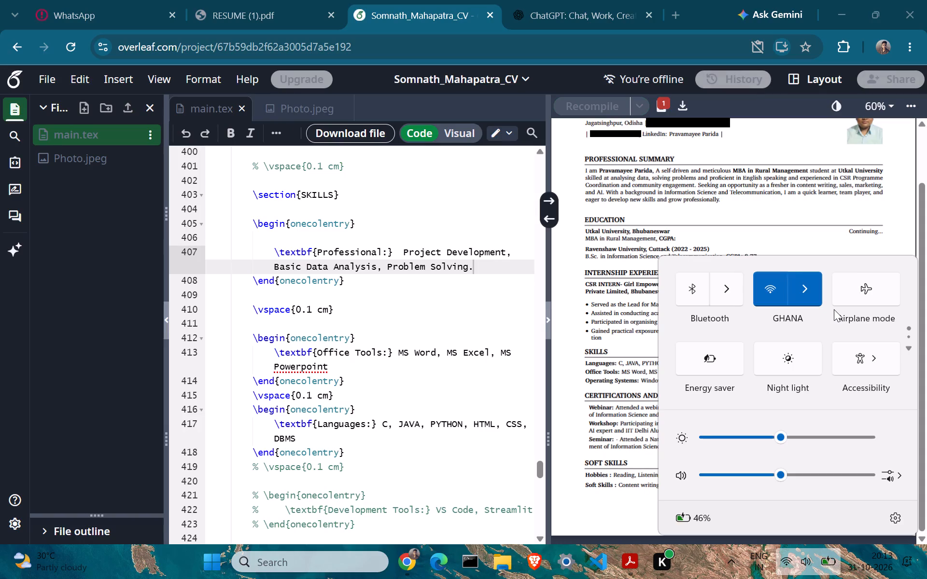
{"action": "left_click", "coordinate": [671, 82]}
{"action": "double_click", "coordinate": [671, 82]}
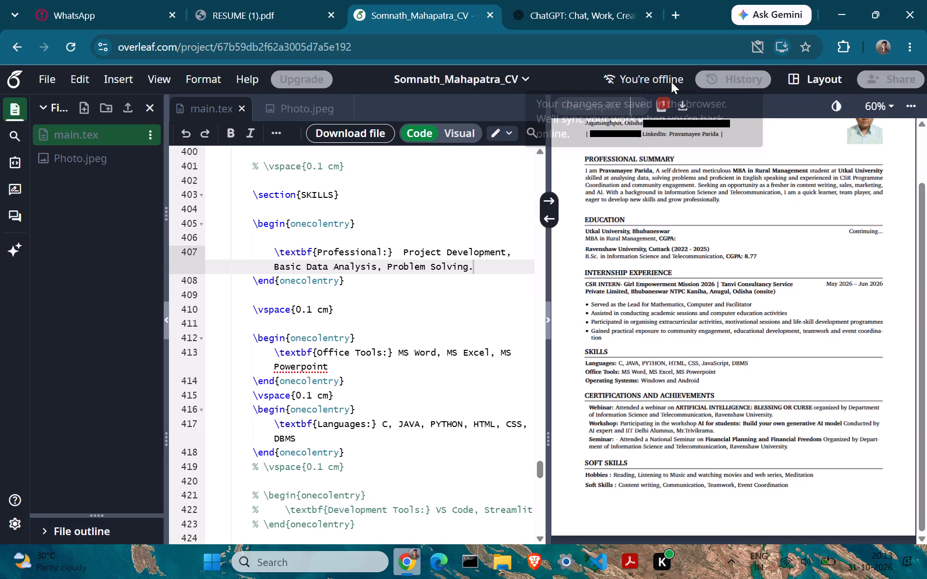
{"action": "left_click", "coordinate": [778, 565]}
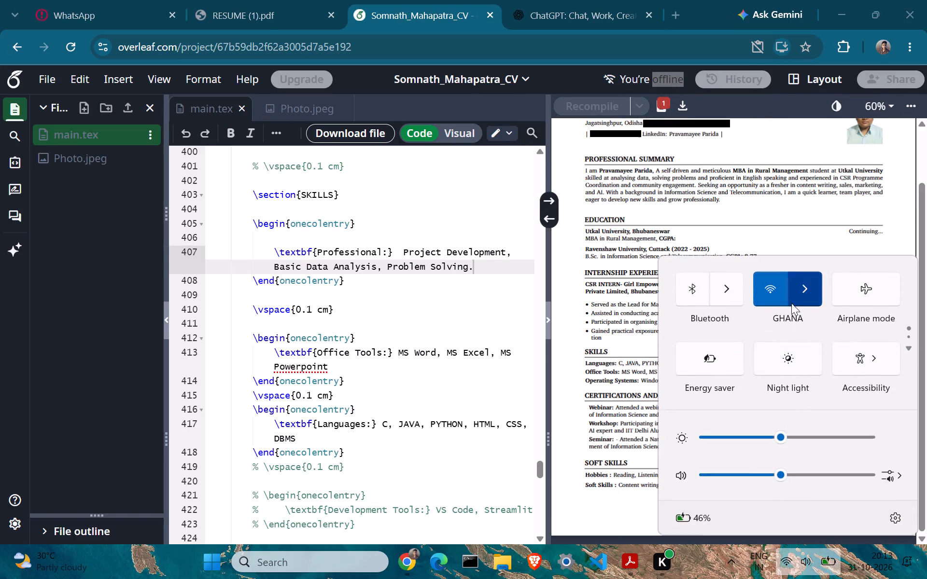
{"action": "left_click", "coordinate": [777, 295]}
{"action": "left_click", "coordinate": [777, 295]}
{"action": "left_click", "coordinate": [777, 295]}
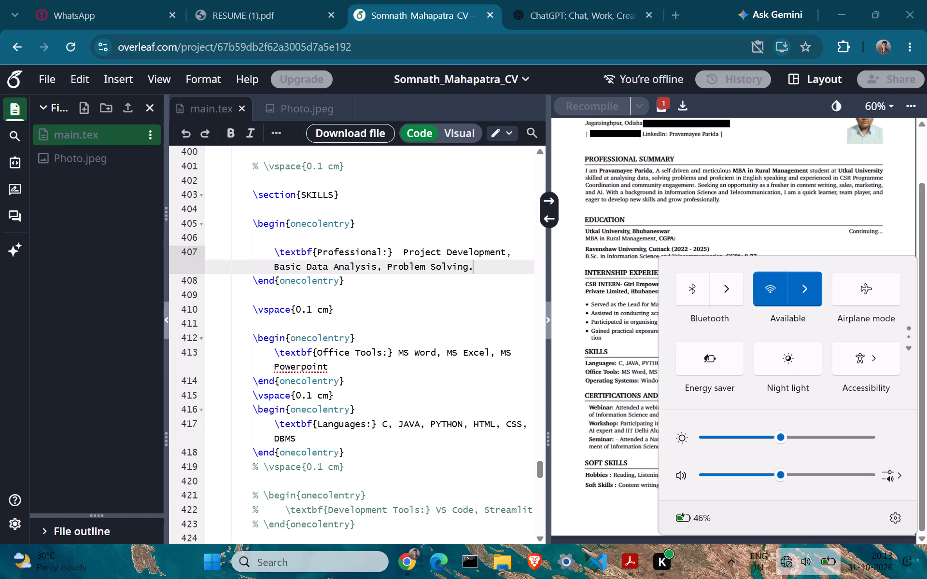
{"action": "left_click", "coordinate": [793, 289]}
{"action": "left_click", "coordinate": [758, 302]}
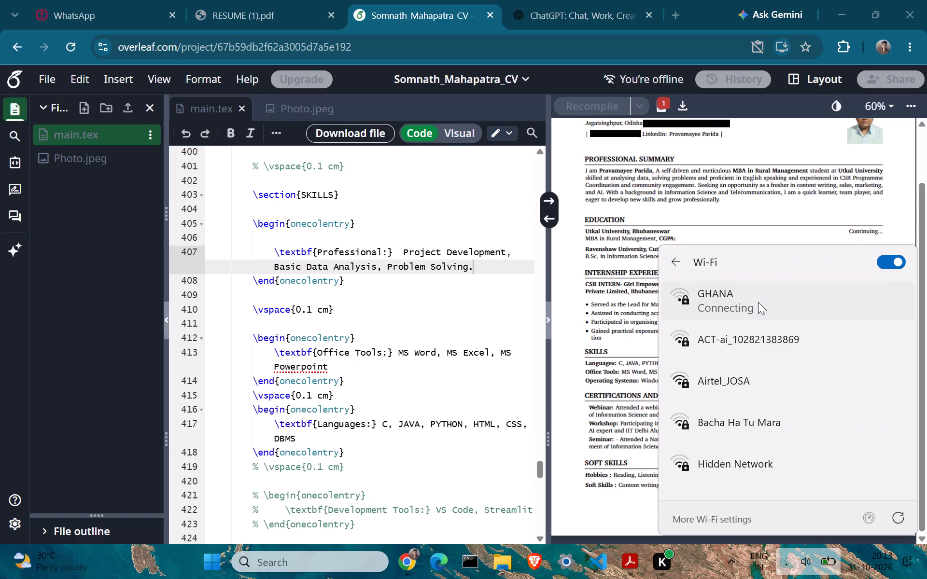
{"action": "left_click", "coordinate": [413, 193]}
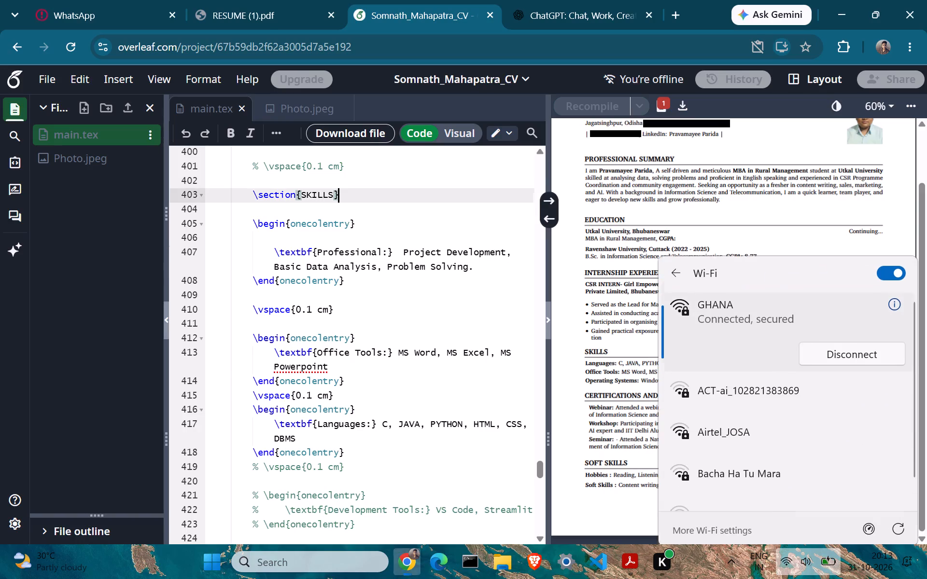
{"action": "left_click", "coordinate": [642, 72]}
{"action": "triple_click", "coordinate": [642, 72]}
{"action": "double_click", "coordinate": [642, 72]}
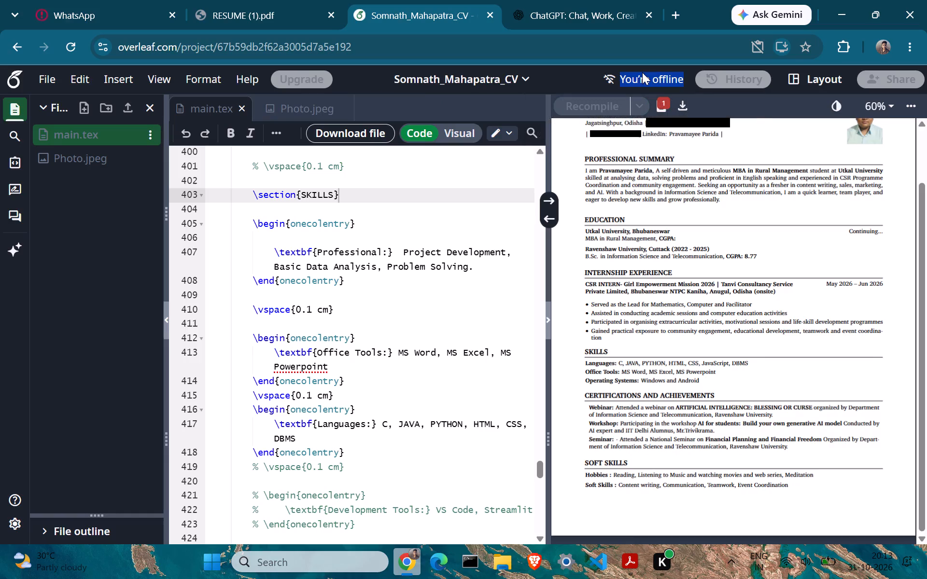
{"action": "left_click", "coordinate": [577, 74]}
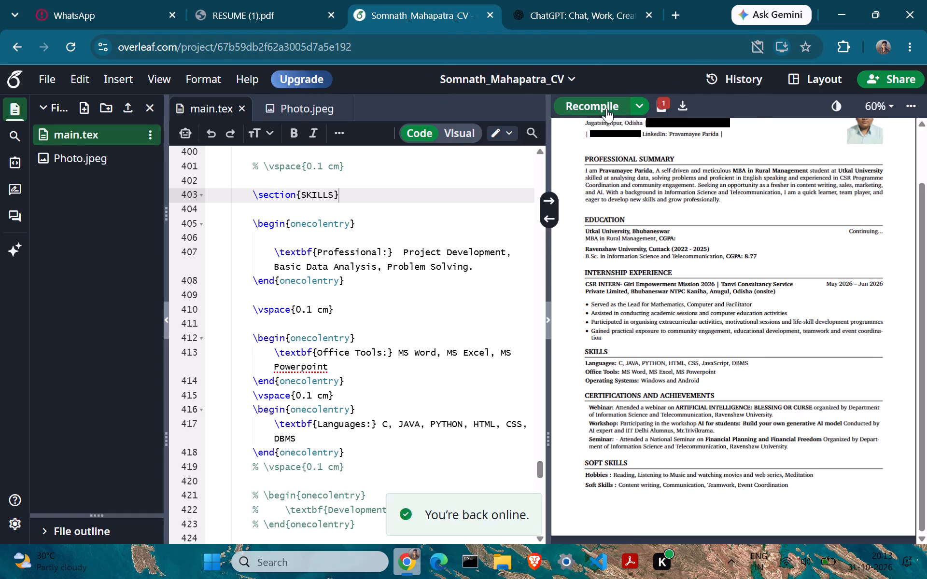
Try to recompile the CV to update the PDF preview with the edited SKILLS section.
{"action": "left_click", "coordinate": [606, 108]}
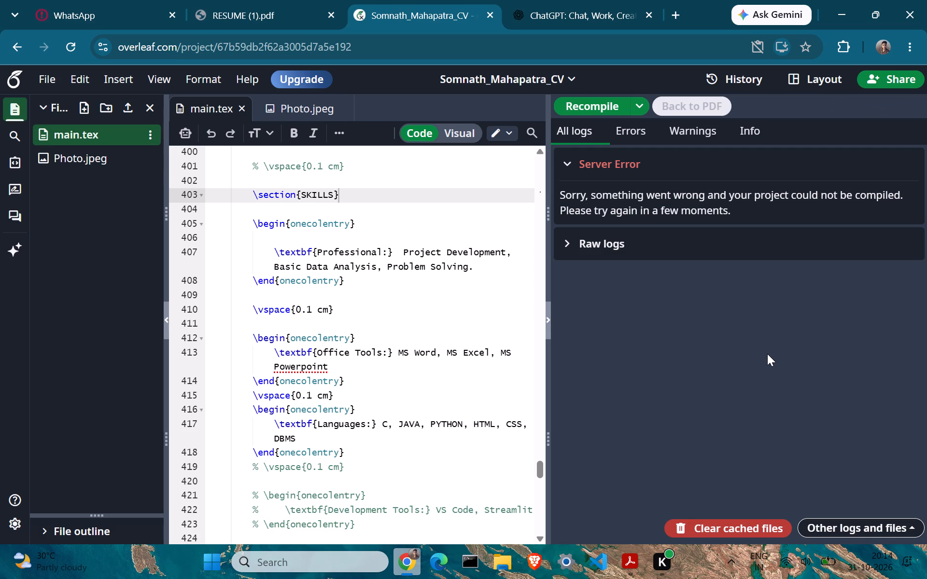
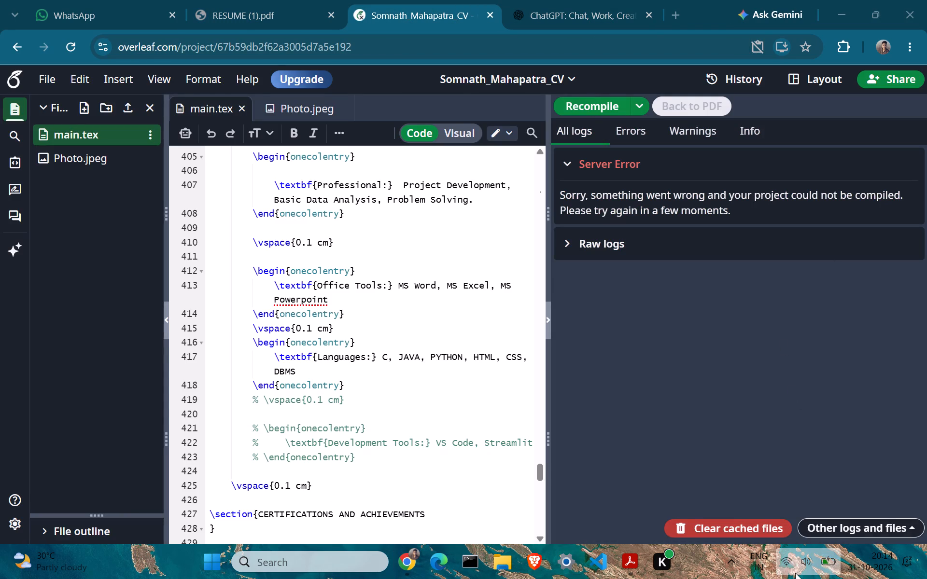
Switch the computer's Wi-Fi connection from GHANA to the ACT-ai network and check the connection status.
{"action": "left_click", "coordinate": [795, 573]}
{"action": "left_click", "coordinate": [795, 573]}
{"action": "left_click", "coordinate": [795, 573]}
{"action": "left_click", "coordinate": [764, 391]}
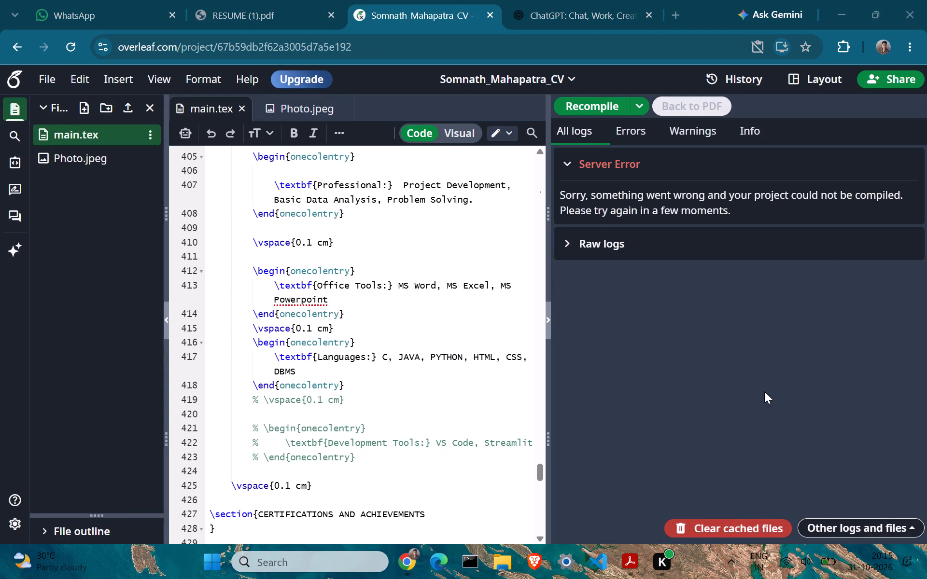
{"action": "left_click", "coordinate": [813, 559]}
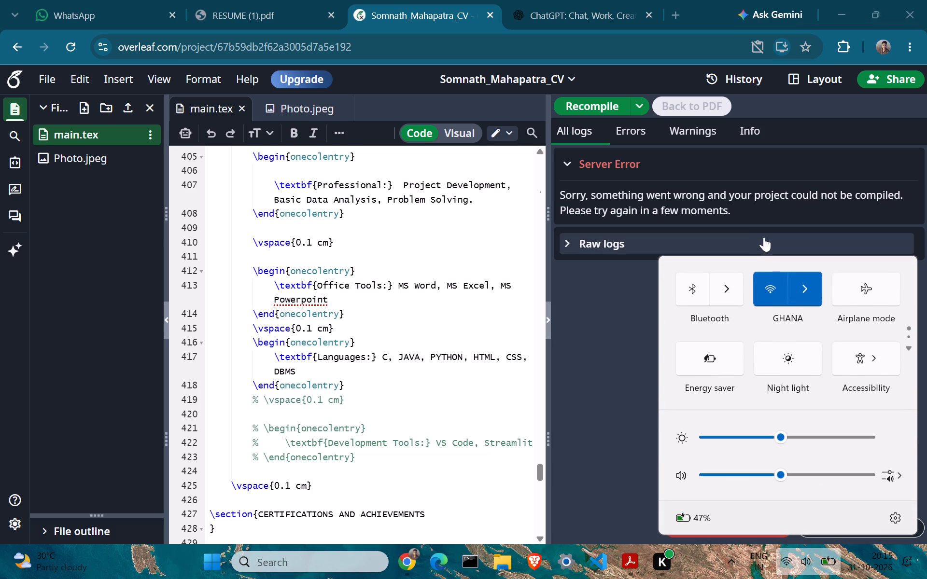
{"action": "left_click", "coordinate": [794, 273]}
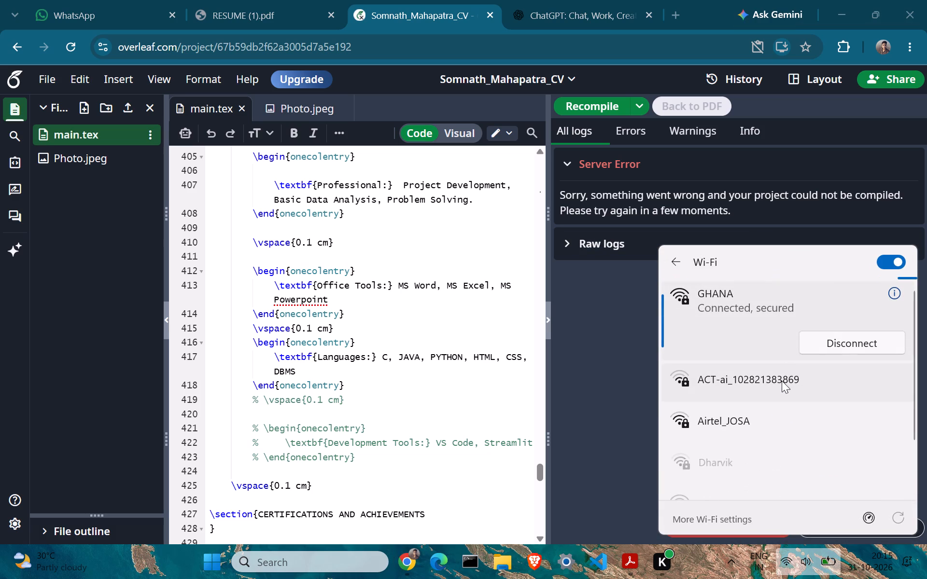
{"action": "left_click", "coordinate": [782, 381]}
{"action": "left_click", "coordinate": [830, 399]}
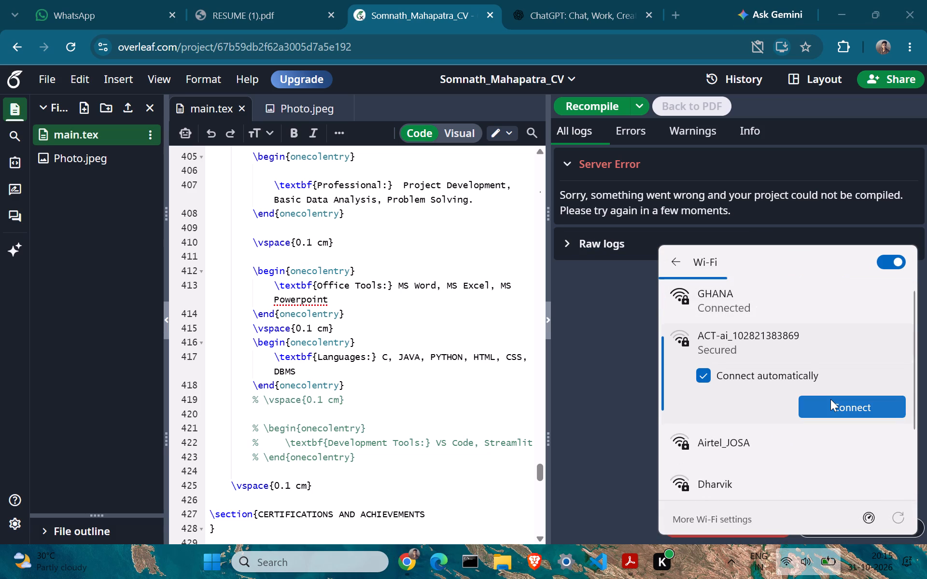
{"action": "left_click", "coordinate": [506, 311]}
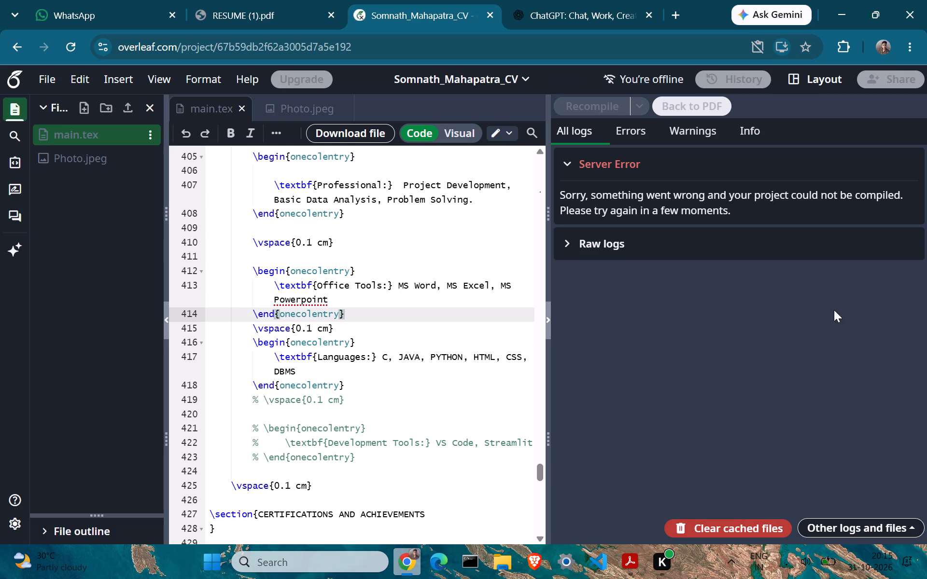
{"action": "left_click", "coordinate": [805, 578]}
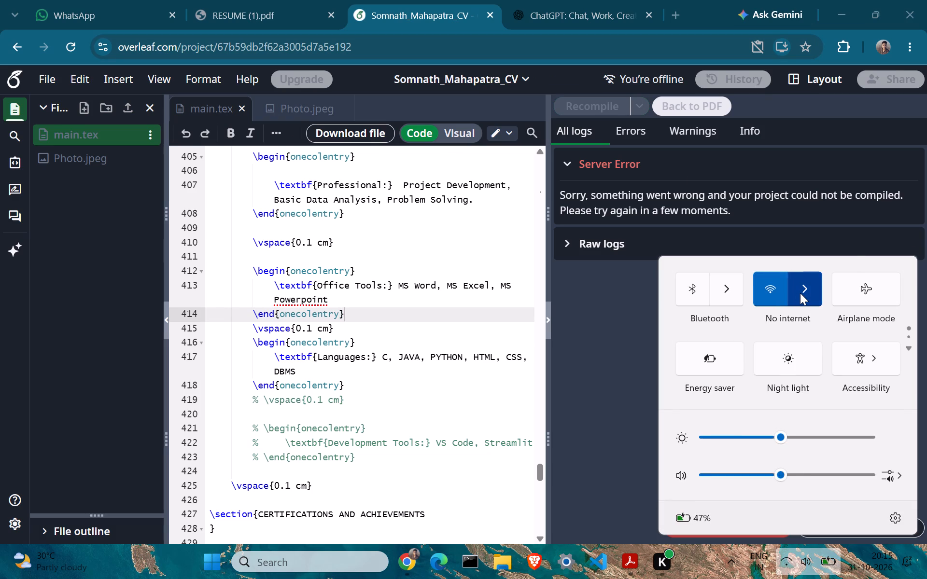
{"action": "left_click", "coordinate": [449, 341]}
Recompile the CV project and review the rendered page down to the Soft Skills section.
{"action": "left_click", "coordinate": [596, 103]}
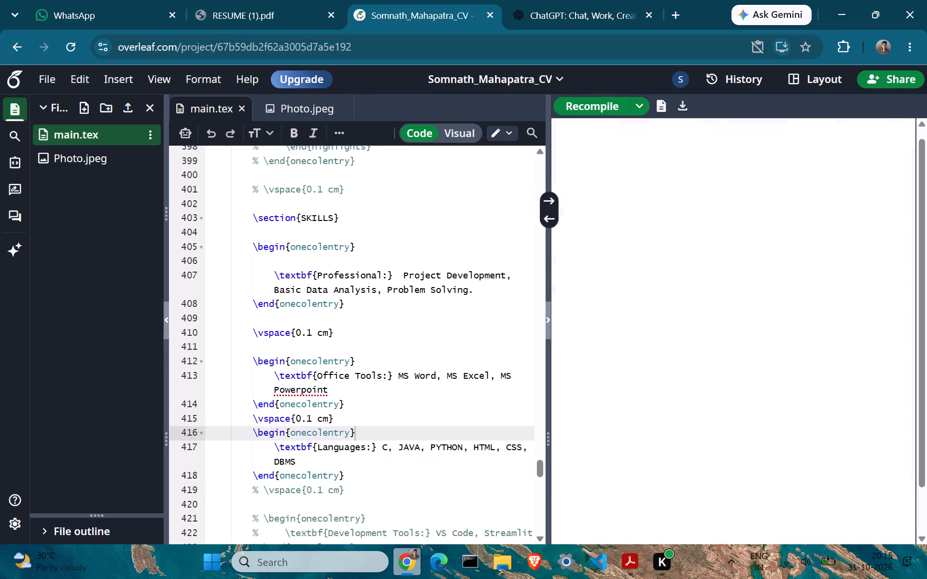
{"action": "scroll", "coordinate": [767, 317], "scroll_direction": "down", "scroll_amount": 1}
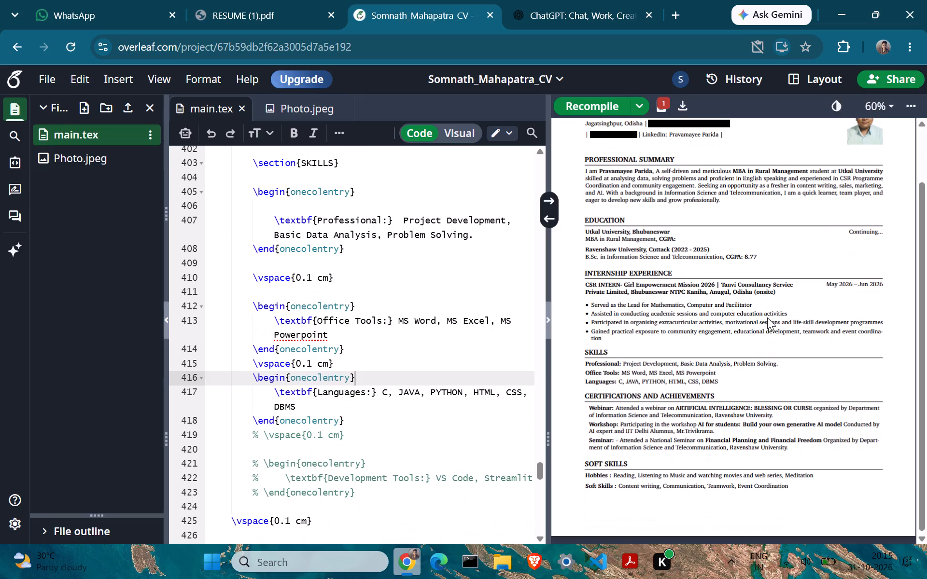
{"action": "scroll", "coordinate": [767, 317], "scroll_direction": "down", "scroll_amount": 1}
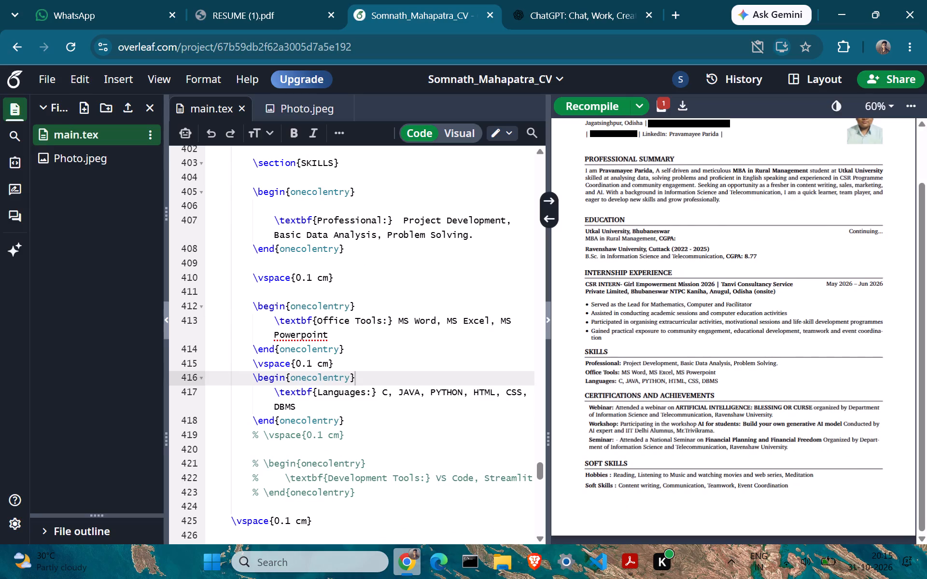
Remove "PYTHON" from the Languages entry in Skills, leaving it as "C, JAVA, HTML, CSS, DBMS".
{"action": "left_click", "coordinate": [472, 394]}
{"action": "key", "text": "BackSpace"}
{"action": "key", "text": "BackSpace"}
{"action": "key", "text": "BackSpace"}
{"action": "key", "text": "BackSpace"}
{"action": "key", "text": "BackSpace"}
{"action": "key", "text": "BackSpace"}
{"action": "key", "text": "BackSpace"}
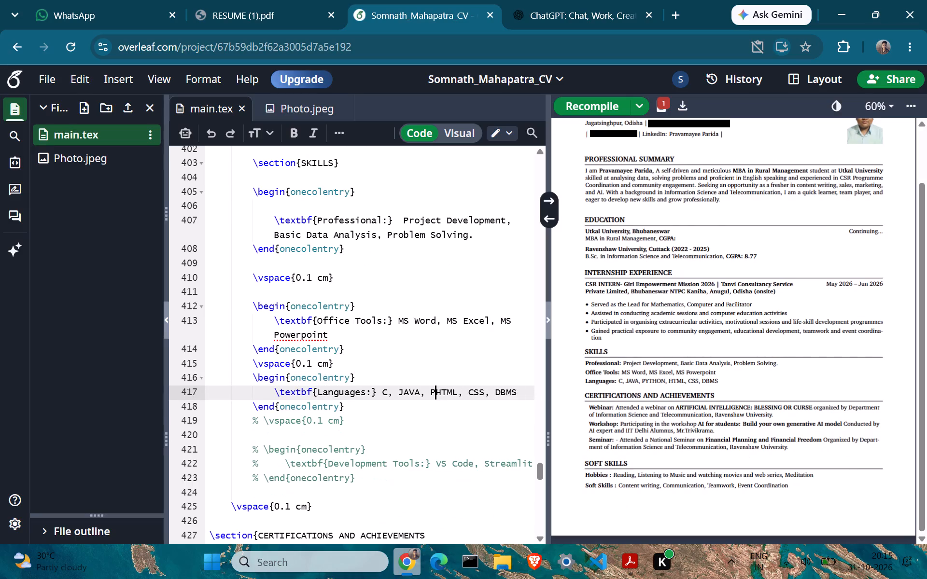
{"action": "key", "text": "BackSpace"}
{"action": "key", "text": "BackSpace"}
{"action": "left_click", "coordinate": [472, 394]}
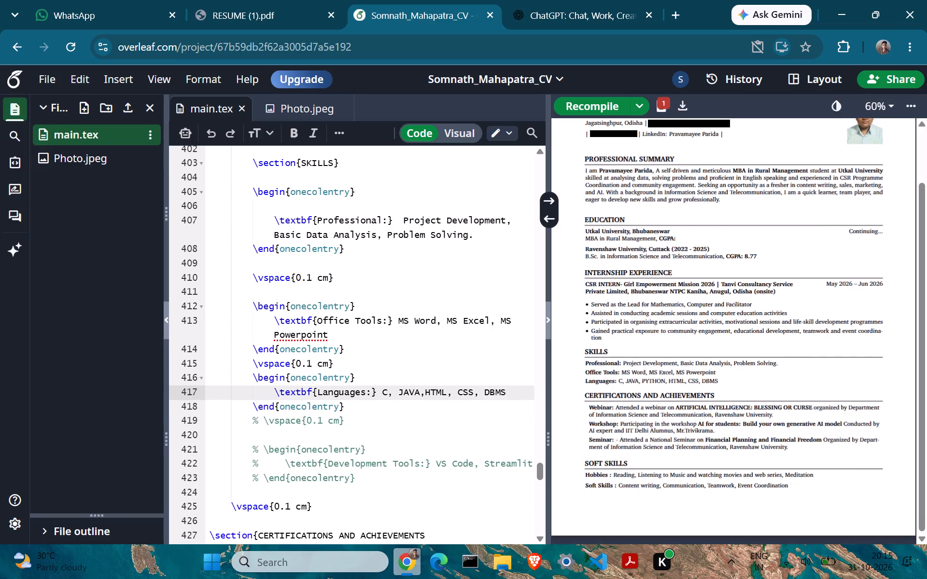
{"action": "left_click", "coordinate": [425, 394]}
{"action": "key", "text": "space"}
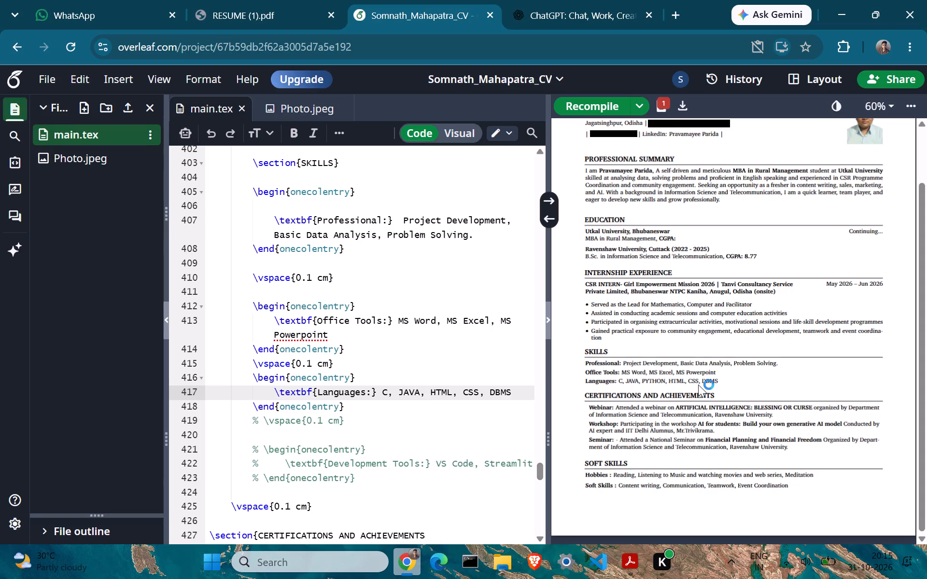
Switch to the old resume PDF and examine its sections from the internship through the hobbies, strengths and declaration.
{"action": "scroll", "coordinate": [698, 385], "scroll_direction": "down", "scroll_amount": 1}
{"action": "left_click", "coordinate": [251, 0]}
{"action": "scroll", "coordinate": [411, 295], "scroll_direction": "down", "scroll_amount": 5}
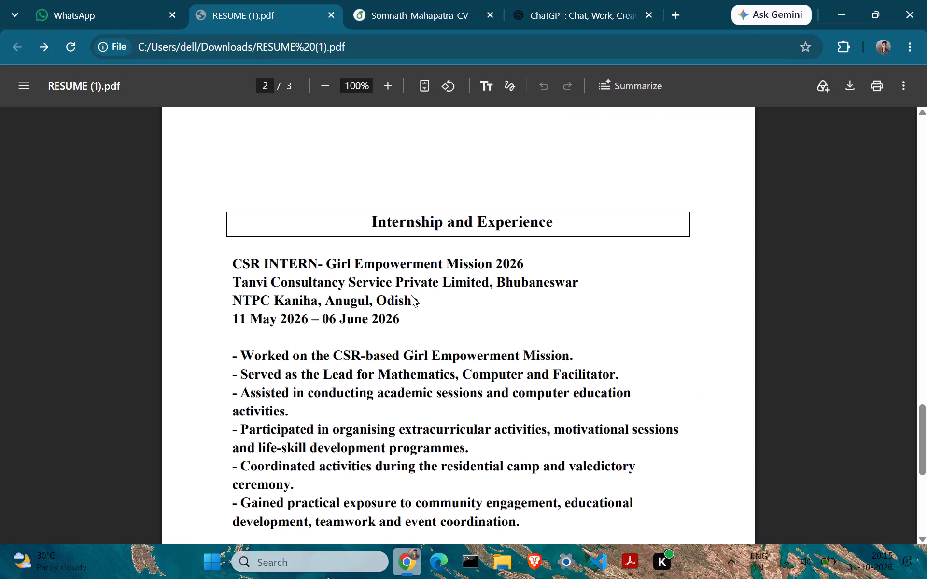
{"action": "scroll", "coordinate": [591, 415], "scroll_direction": "down", "scroll_amount": 8}
{"action": "scroll", "coordinate": [591, 415], "scroll_direction": "up", "scroll_amount": 1}
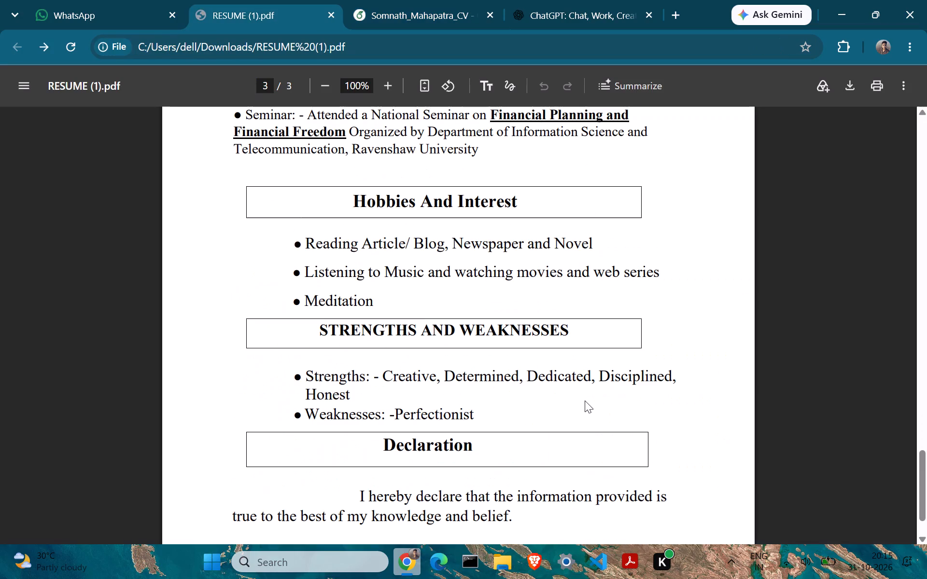
Return to the Overleaf CV project and review the compiled page from the header to Soft Skills.
{"action": "left_click", "coordinate": [433, 1]}
{"action": "scroll", "coordinate": [802, 303], "scroll_direction": "up", "scroll_amount": 1}
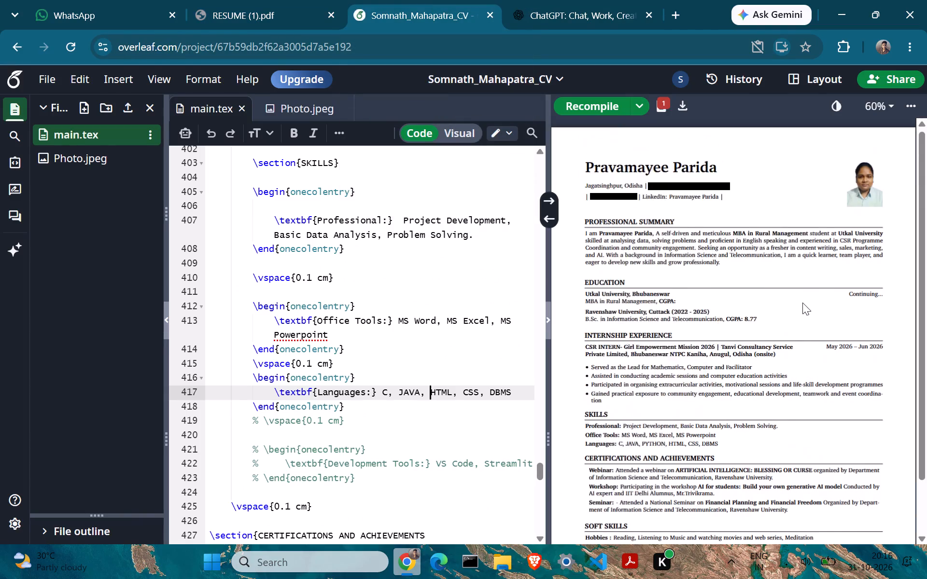
{"action": "scroll", "coordinate": [802, 303], "scroll_direction": "up", "scroll_amount": 2}
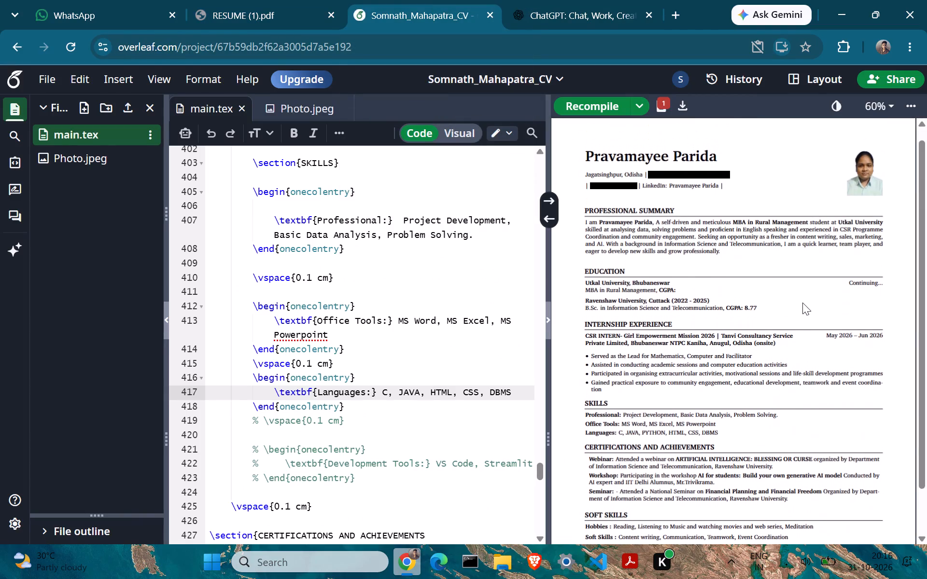
{"action": "scroll", "coordinate": [802, 303], "scroll_direction": "up", "scroll_amount": 2}
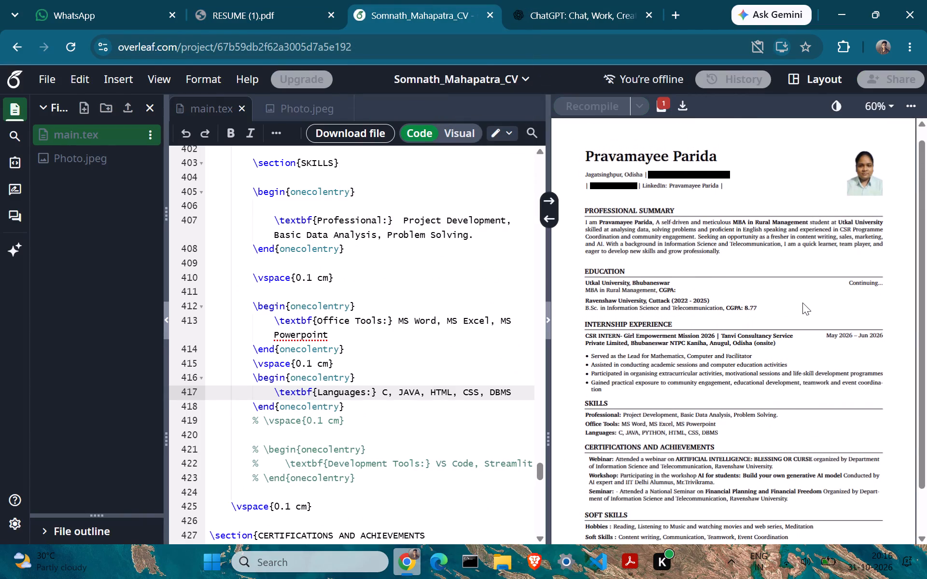
{"action": "scroll", "coordinate": [802, 303], "scroll_direction": "up", "scroll_amount": 2}
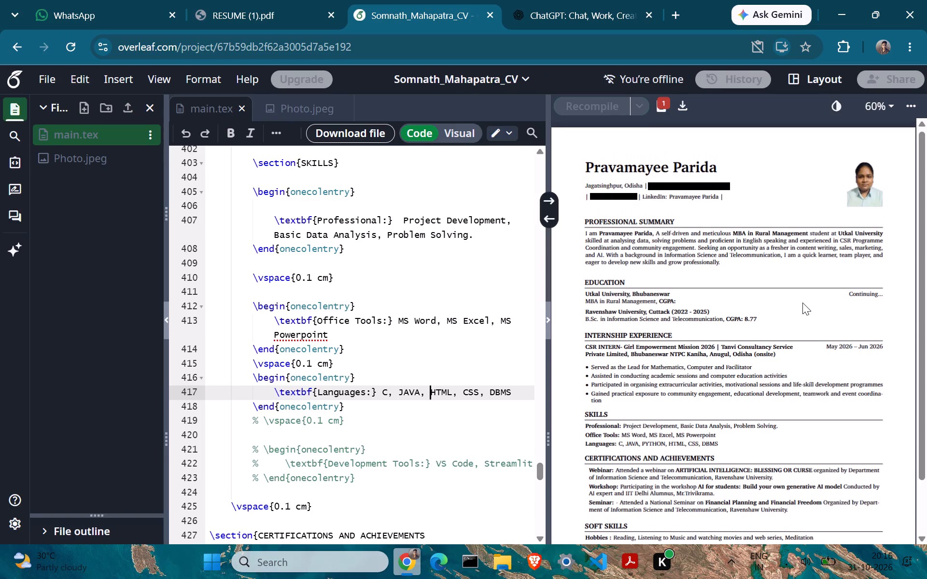
{"action": "scroll", "coordinate": [802, 303], "scroll_direction": "up", "scroll_amount": 1}
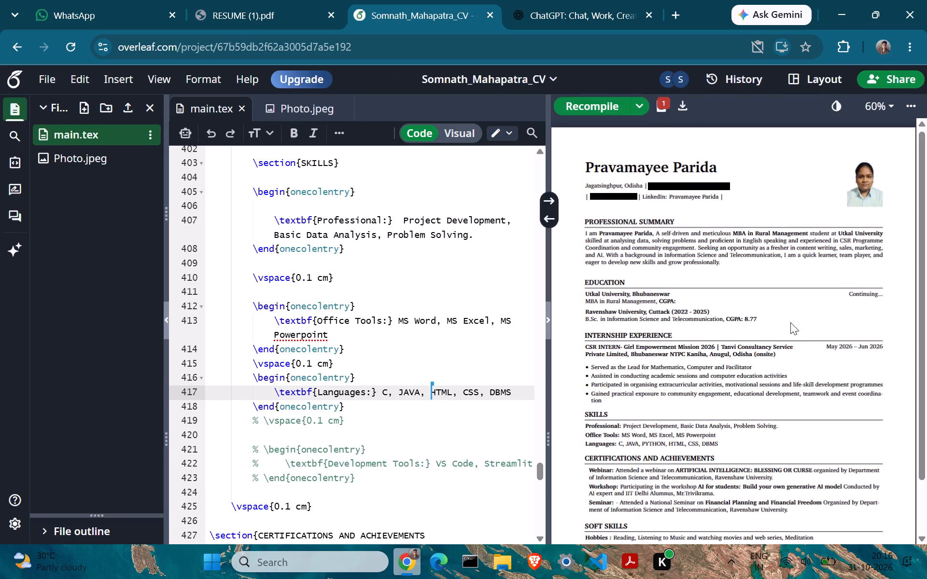
{"action": "scroll", "coordinate": [823, 353], "scroll_direction": "down", "scroll_amount": 1}
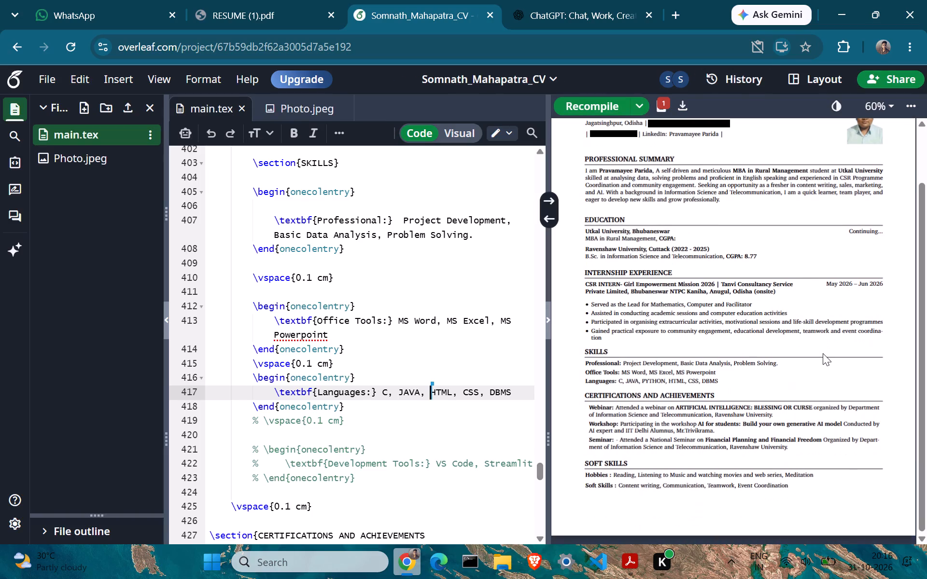
{"action": "scroll", "coordinate": [823, 353], "scroll_direction": "down", "scroll_amount": 2}
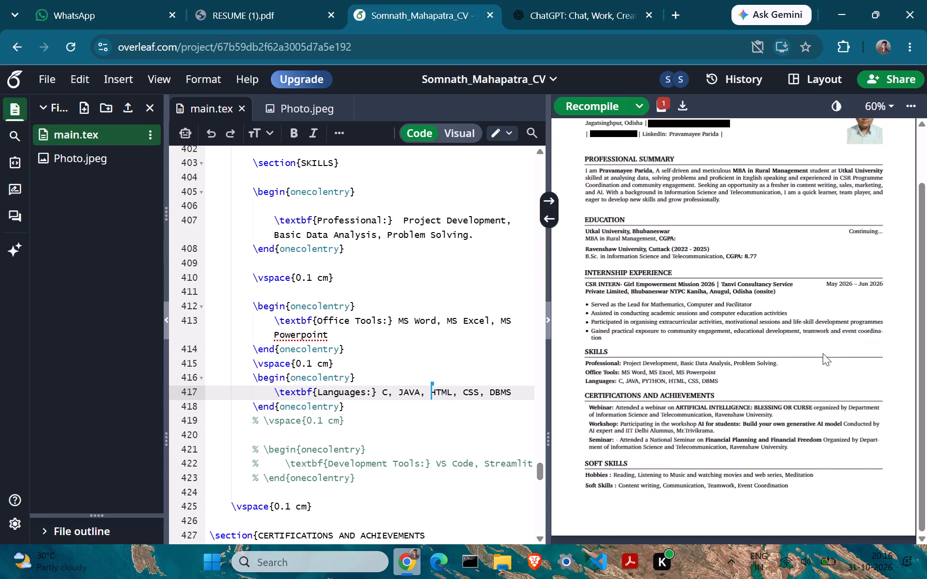
{"action": "scroll", "coordinate": [823, 353], "scroll_direction": "up", "scroll_amount": 1}
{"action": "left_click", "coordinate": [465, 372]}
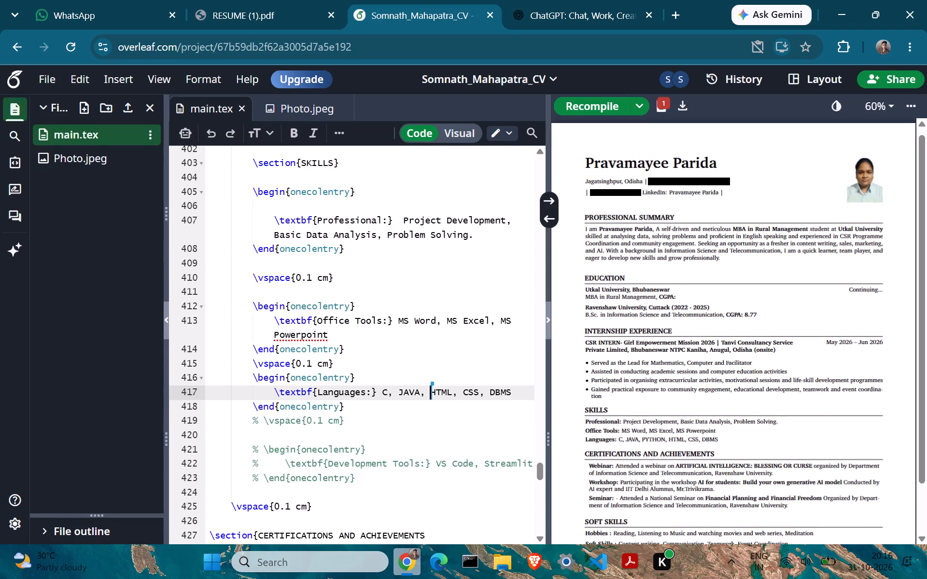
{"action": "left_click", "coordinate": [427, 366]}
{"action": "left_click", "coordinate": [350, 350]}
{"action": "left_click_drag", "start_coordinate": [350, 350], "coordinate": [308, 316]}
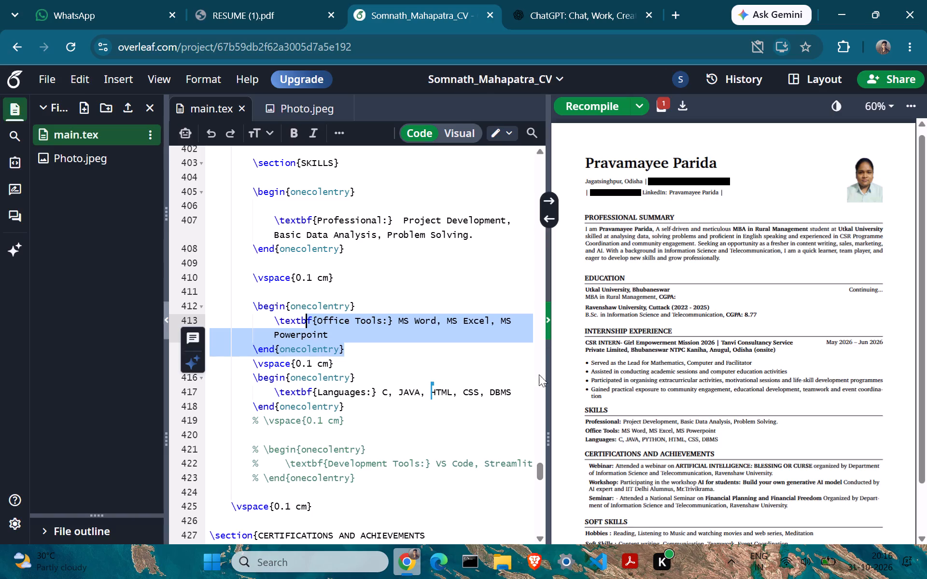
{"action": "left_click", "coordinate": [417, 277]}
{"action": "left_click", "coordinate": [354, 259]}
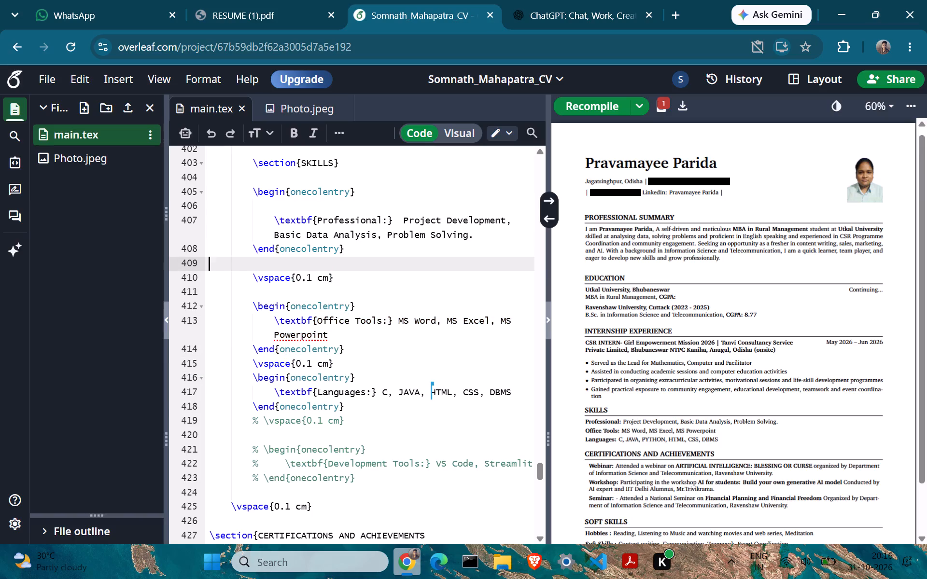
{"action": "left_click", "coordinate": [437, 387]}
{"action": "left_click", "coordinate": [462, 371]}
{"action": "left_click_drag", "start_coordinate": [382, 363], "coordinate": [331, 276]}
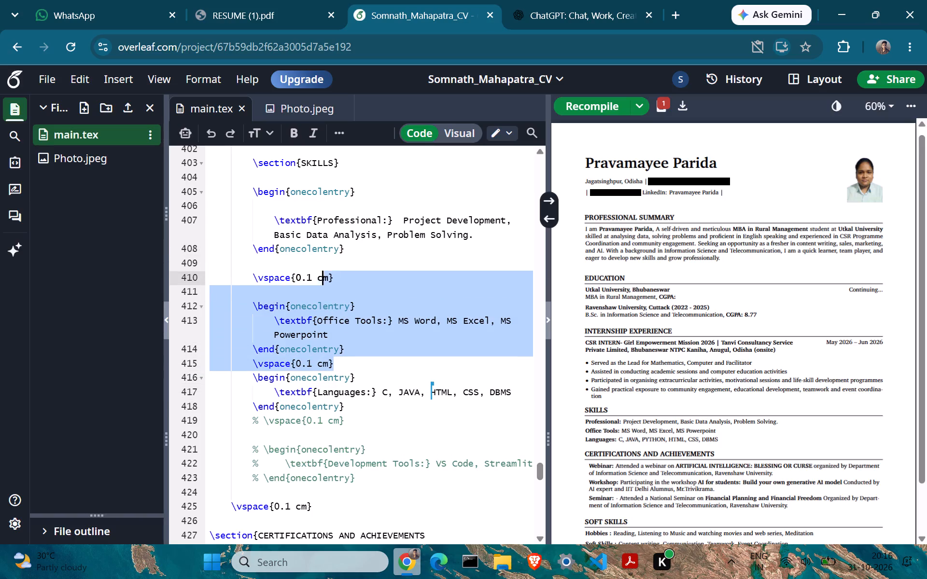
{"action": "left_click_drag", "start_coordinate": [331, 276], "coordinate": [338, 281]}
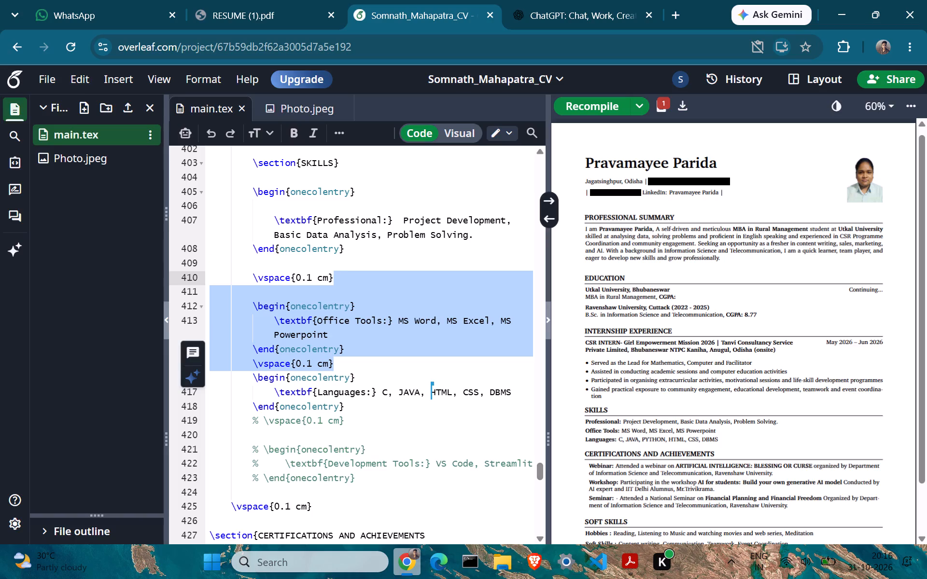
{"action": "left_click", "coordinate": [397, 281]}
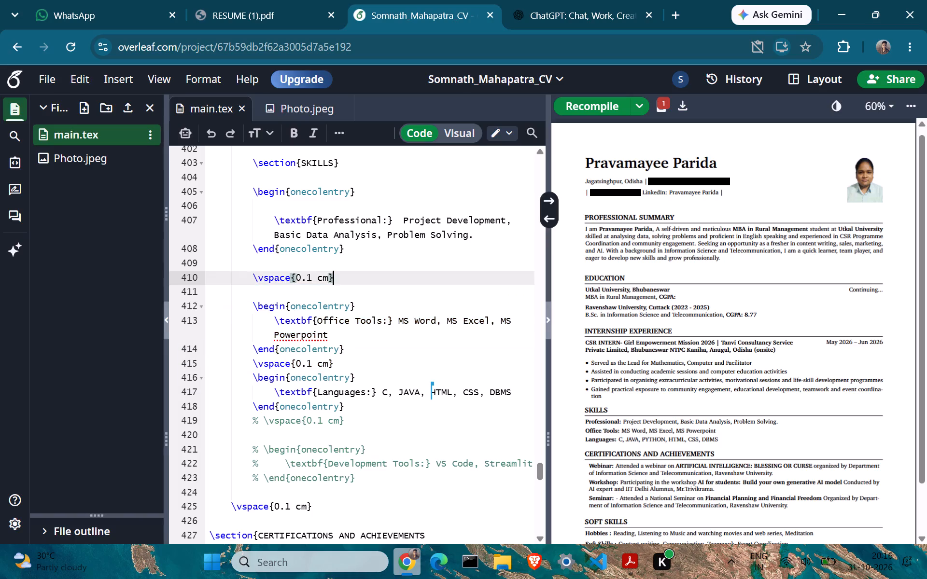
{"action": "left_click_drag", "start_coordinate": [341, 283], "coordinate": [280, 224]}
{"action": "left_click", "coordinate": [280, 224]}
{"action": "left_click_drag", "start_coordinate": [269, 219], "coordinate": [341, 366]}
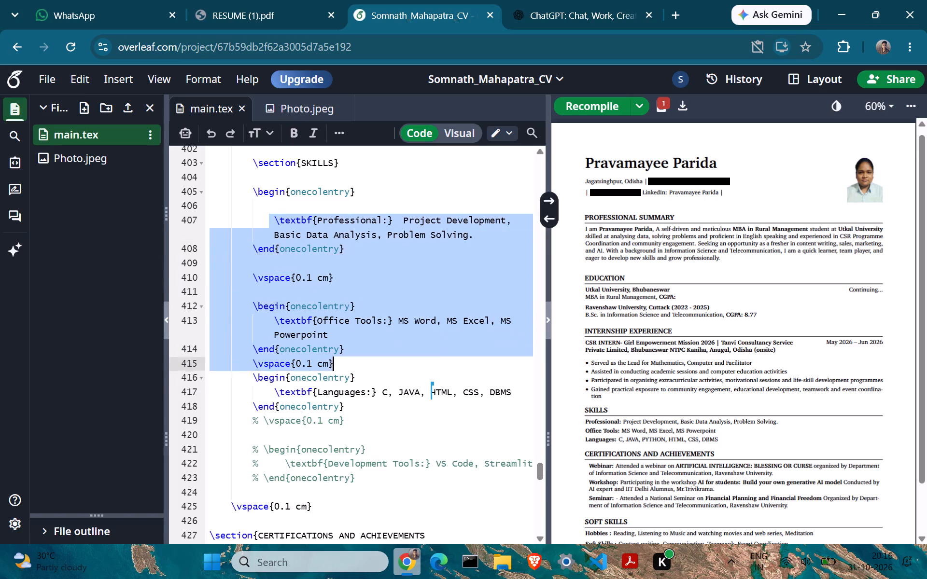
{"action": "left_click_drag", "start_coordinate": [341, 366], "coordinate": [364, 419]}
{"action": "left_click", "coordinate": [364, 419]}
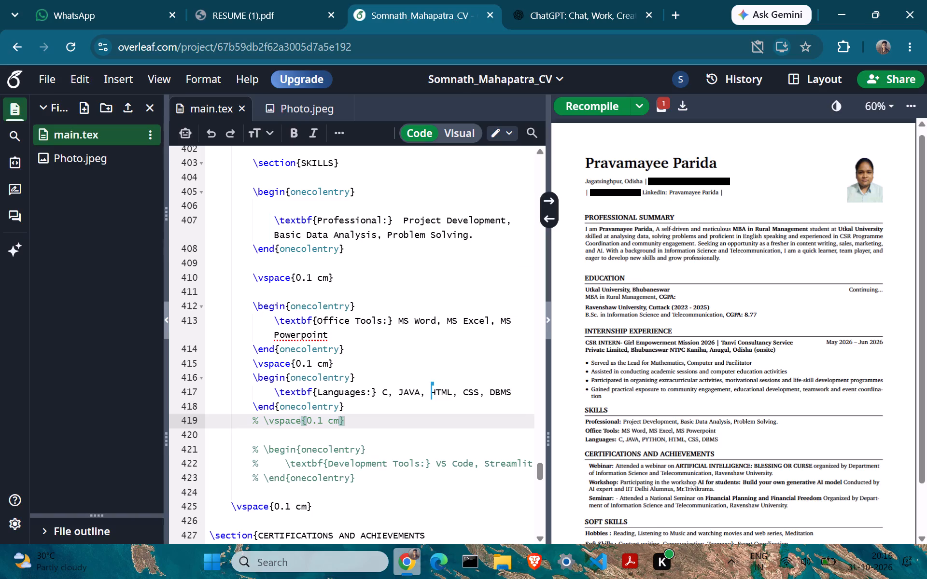
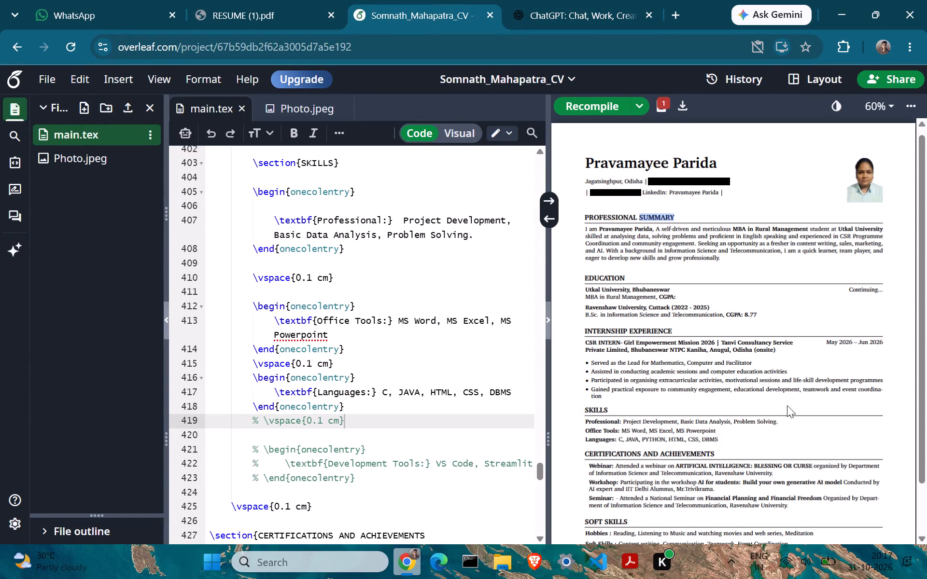
Review the lower part of the compiled CV, through Certifications and Achievements to the end of Soft Skills.
{"action": "scroll", "coordinate": [824, 429], "scroll_direction": "down", "scroll_amount": 1}
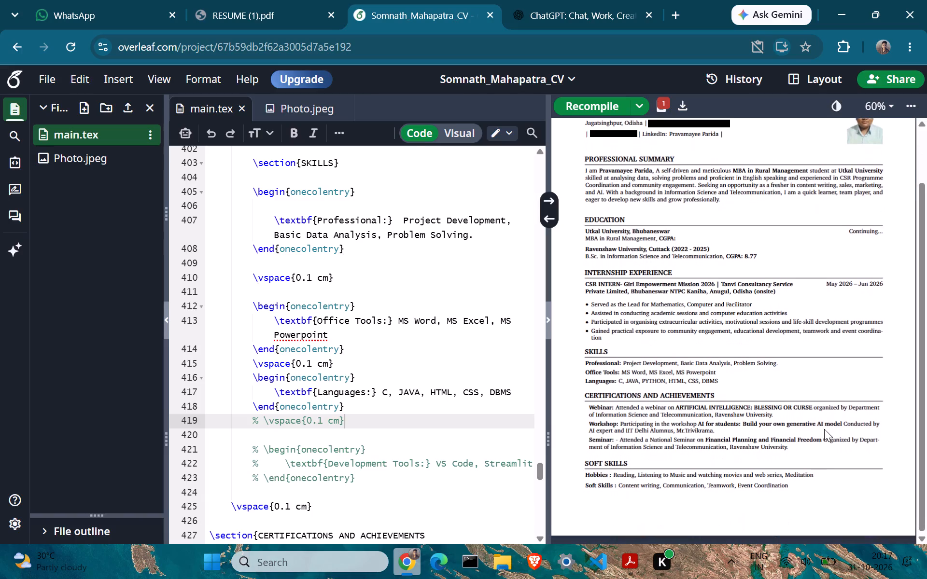
{"action": "scroll", "coordinate": [824, 429], "scroll_direction": "down", "scroll_amount": 1}
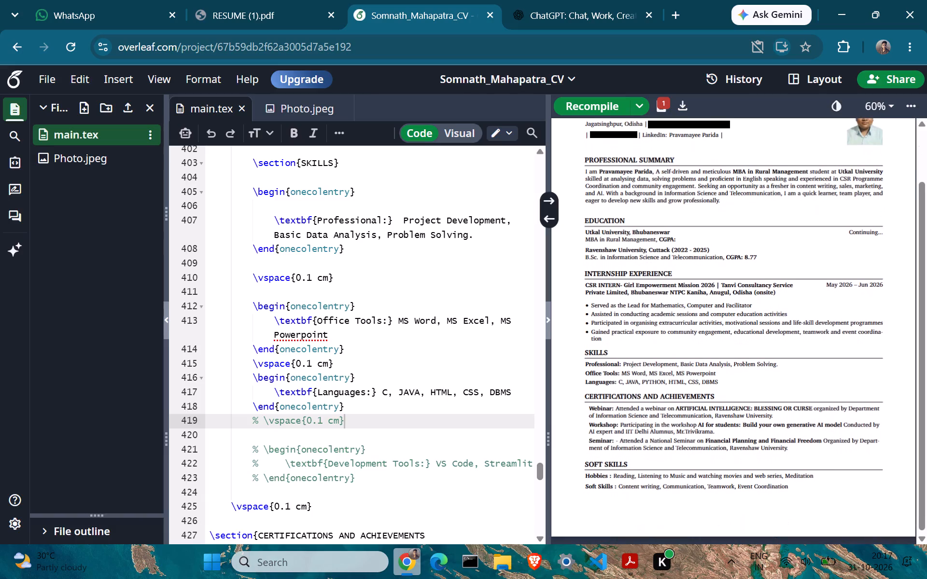
Set the vertical space before the Certifications and Achievements section to 0.2 cm.
{"action": "scroll", "coordinate": [440, 370], "scroll_direction": "down", "scroll_amount": 2}
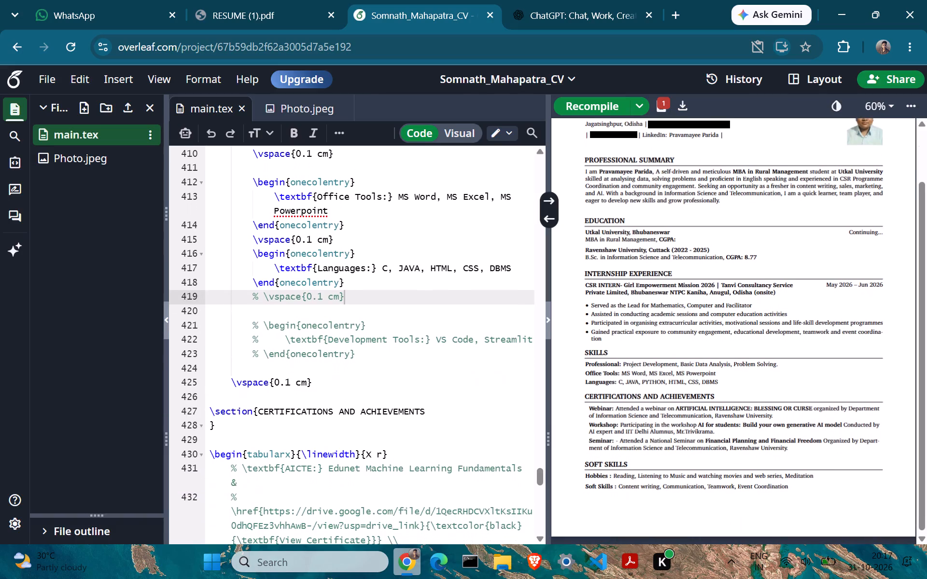
{"action": "left_click", "coordinate": [290, 381]}
{"action": "key", "text": "BackSpace"}
{"action": "key", "text": "2"}
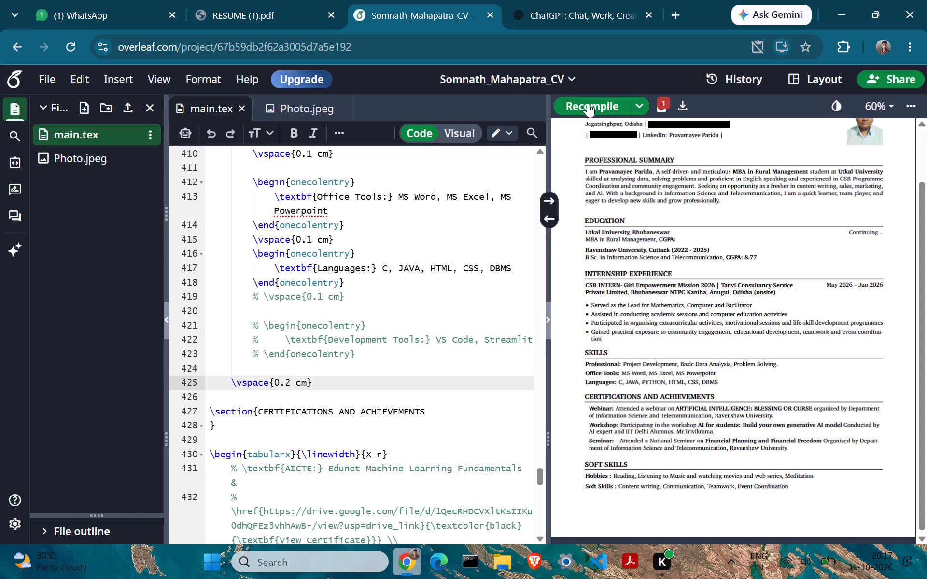
Recompile the CV to apply the edited Languages entry and the spacing before Certifications and Achievements.
{"action": "left_click", "coordinate": [585, 102]}
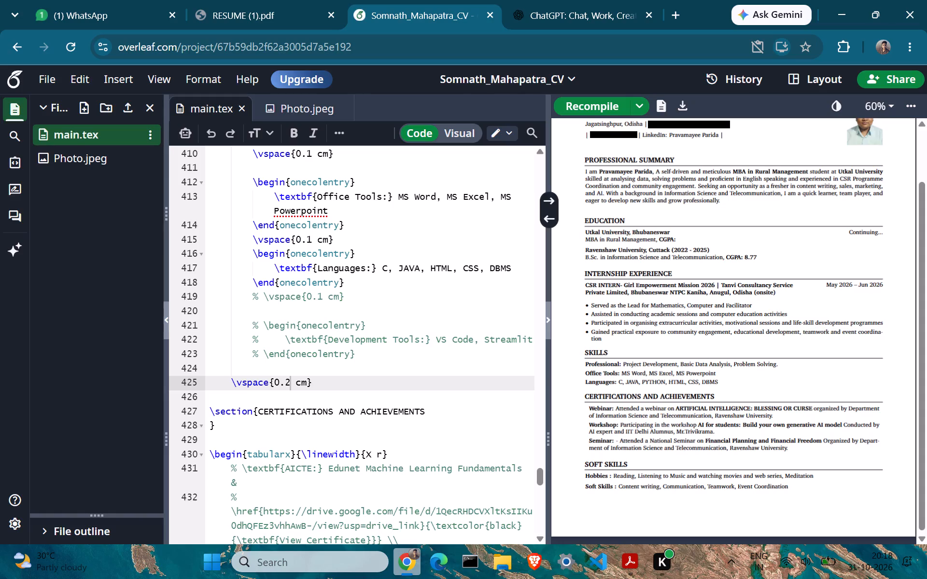
{"action": "left_click", "coordinate": [451, 363]}
{"action": "scroll", "coordinate": [451, 363], "scroll_direction": "up", "scroll_amount": 1}
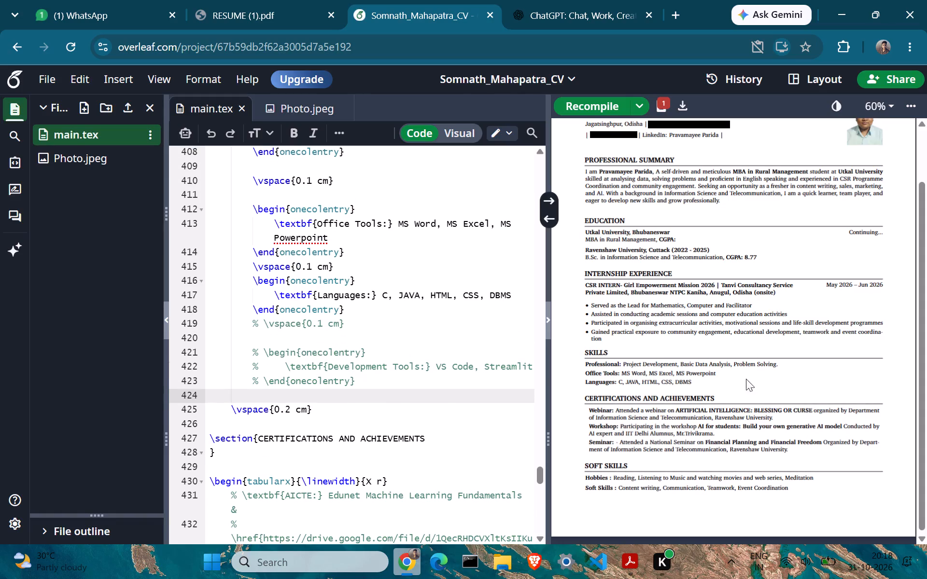
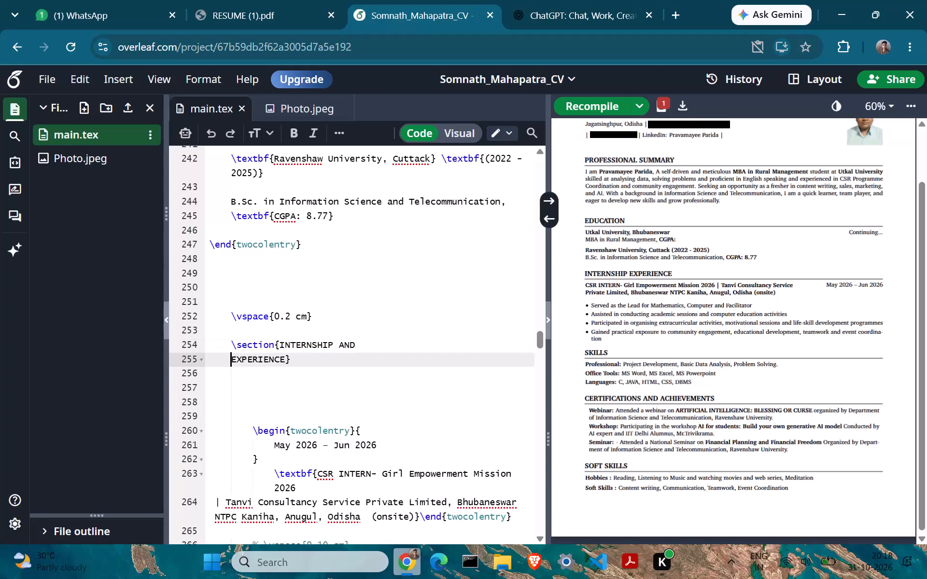
Undo the line break inside the "INTERNSHIP AND EXPERIENCE" section title and recompile the CV.
{"action": "key", "text": "ctrl+z"}
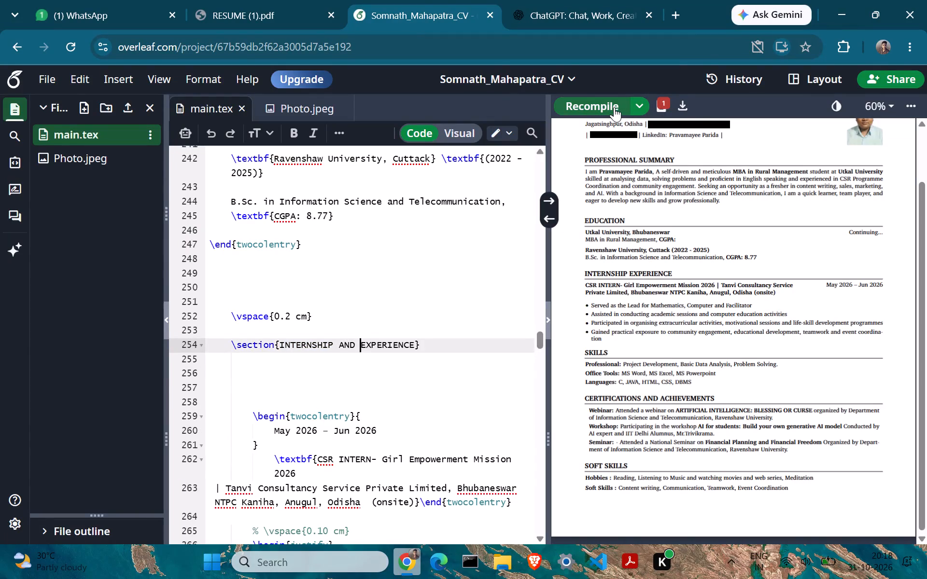
{"action": "left_click", "coordinate": [614, 107]}
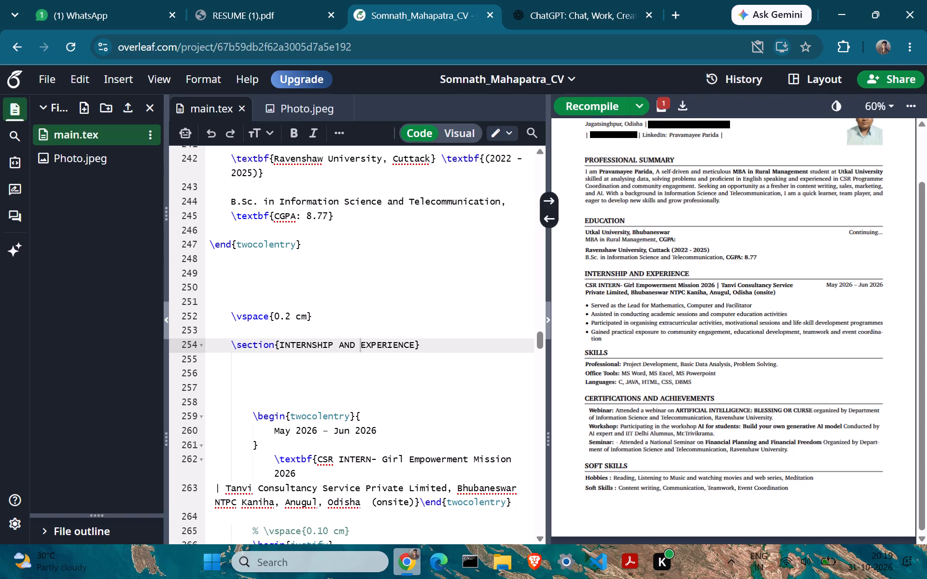
Remove the full stop after "Problem Solving" in the Professional entry of the Skills section and recompile the document.
{"action": "scroll", "coordinate": [433, 223], "scroll_direction": "down", "scroll_amount": 1}
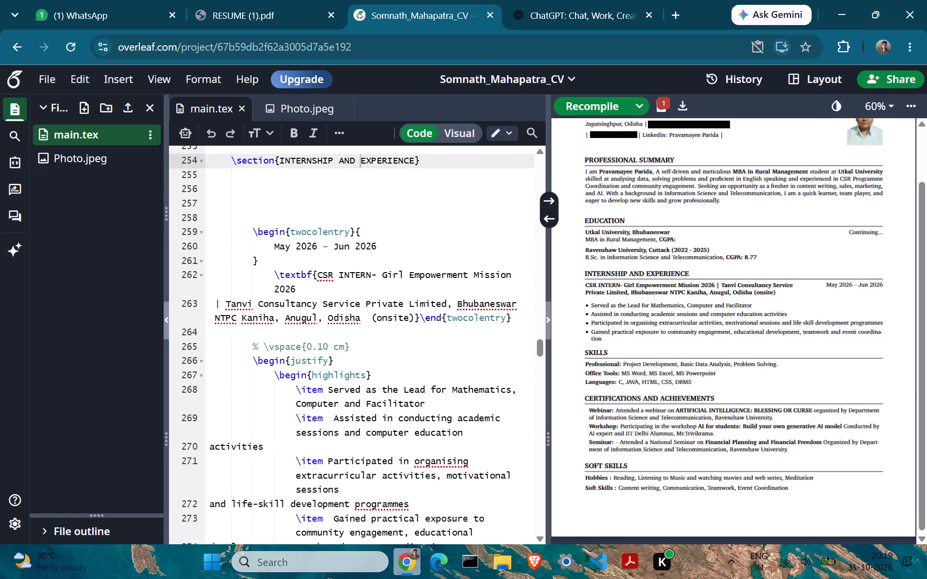
{"action": "scroll", "coordinate": [433, 223], "scroll_direction": "down", "scroll_amount": 1}
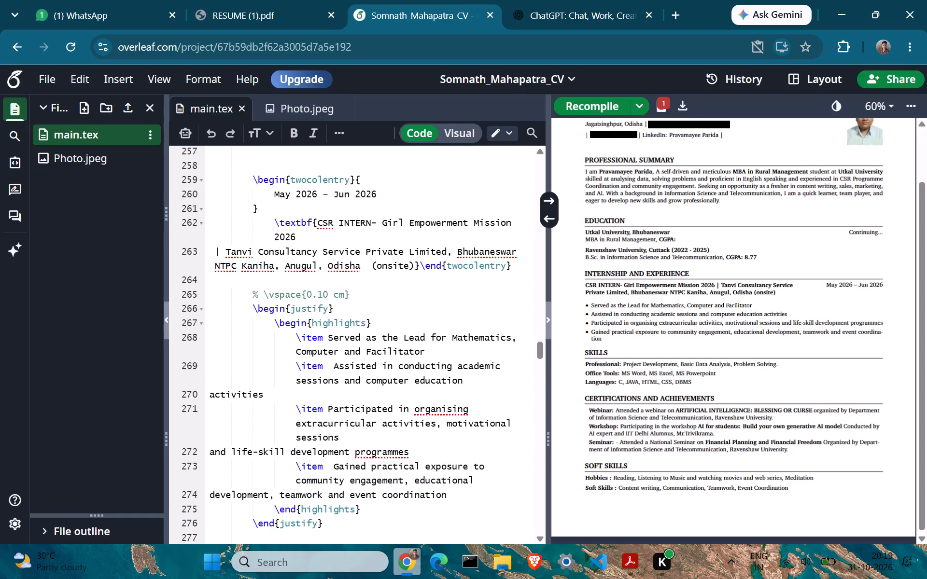
{"action": "double_click", "coordinate": [760, 361]}
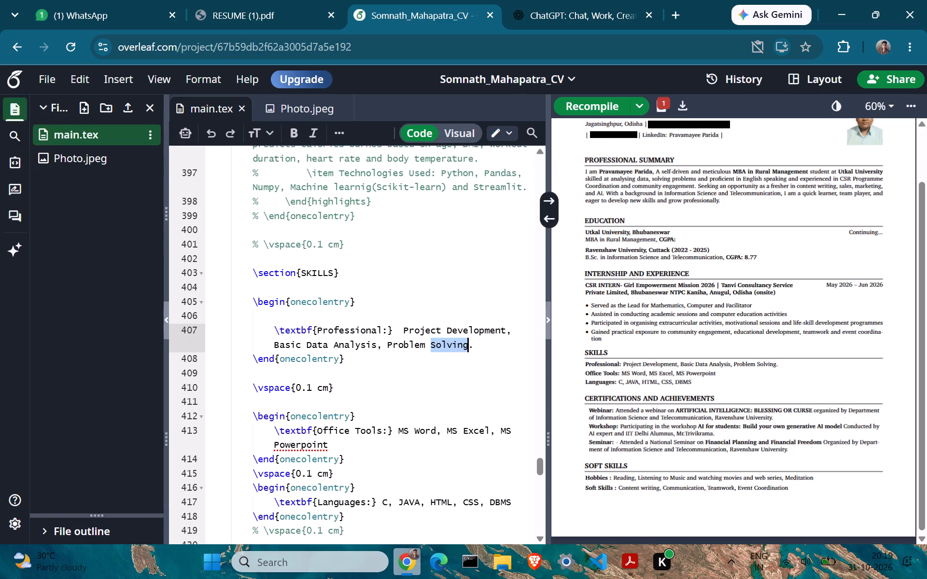
{"action": "left_click", "coordinate": [502, 347]}
{"action": "key", "text": "BackSpace"}
{"action": "left_click", "coordinate": [478, 246]}
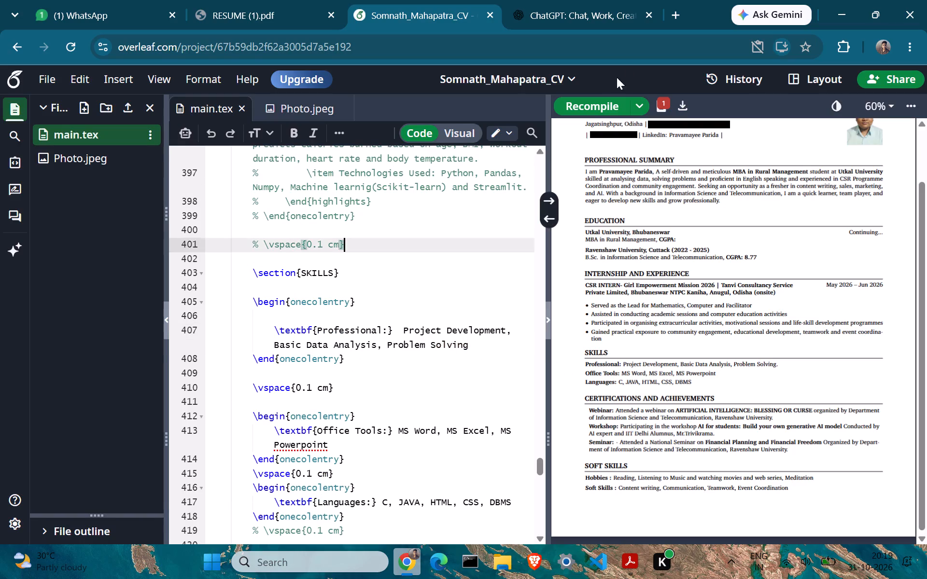
{"action": "left_click", "coordinate": [587, 113]}
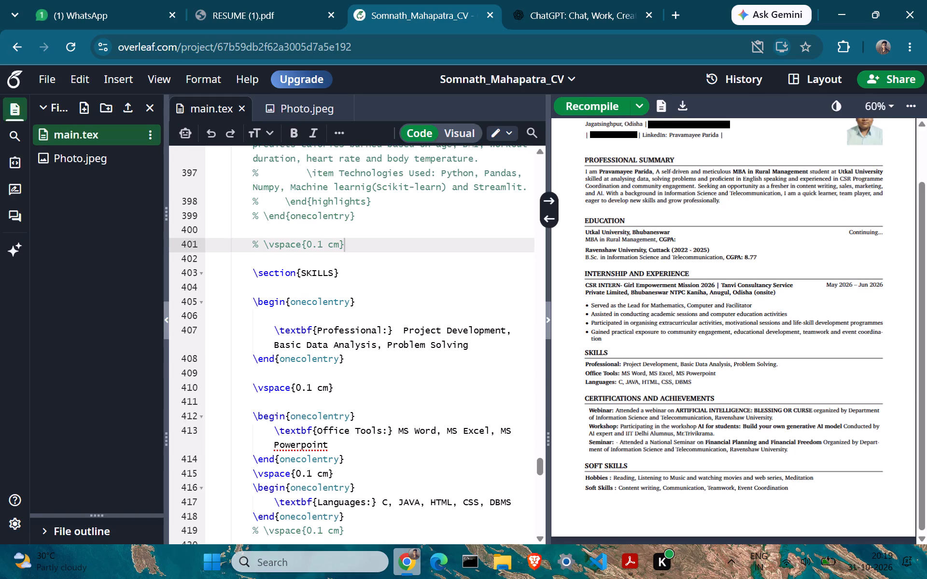
Review the compiled resume's layout from the header and photo down to the Soft Skills section.
{"action": "scroll", "coordinate": [716, 439], "scroll_direction": "down", "scroll_amount": 1}
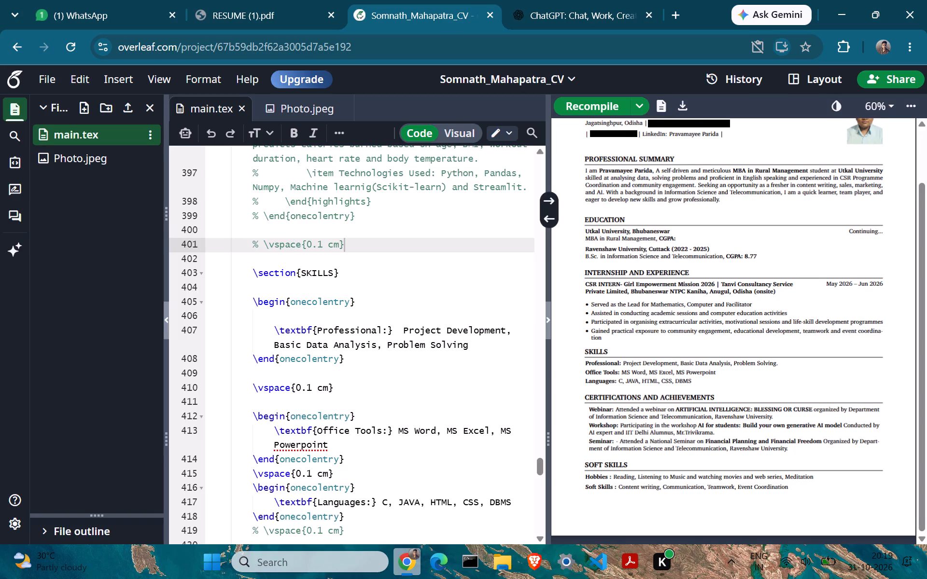
{"action": "scroll", "coordinate": [716, 439], "scroll_direction": "down", "scroll_amount": 1}
{"action": "scroll", "coordinate": [669, 352], "scroll_direction": "down", "scroll_amount": 3}
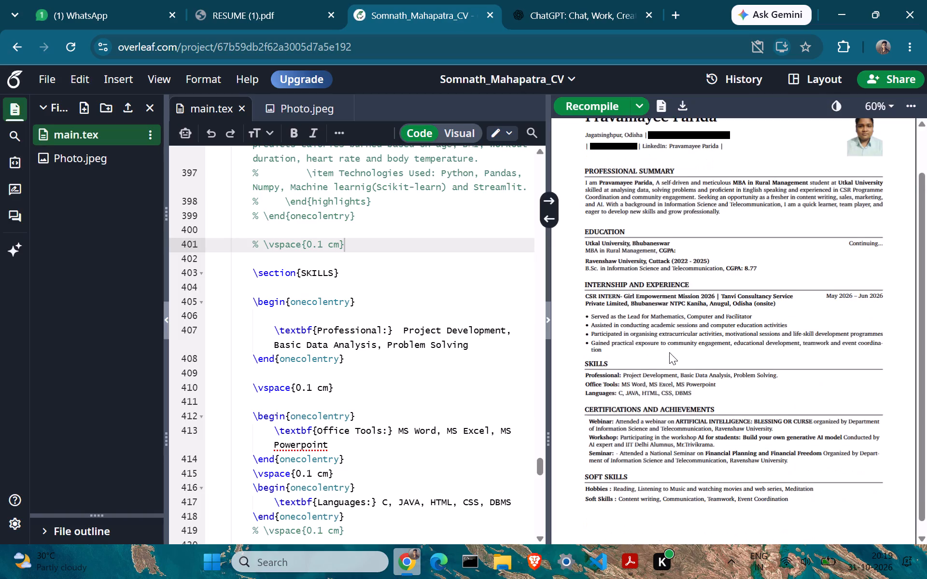
{"action": "scroll", "coordinate": [669, 352], "scroll_direction": "up", "scroll_amount": 2}
{"action": "scroll", "coordinate": [669, 352], "scroll_direction": "down", "scroll_amount": 1}
{"action": "scroll", "coordinate": [669, 352], "scroll_direction": "up", "scroll_amount": 1}
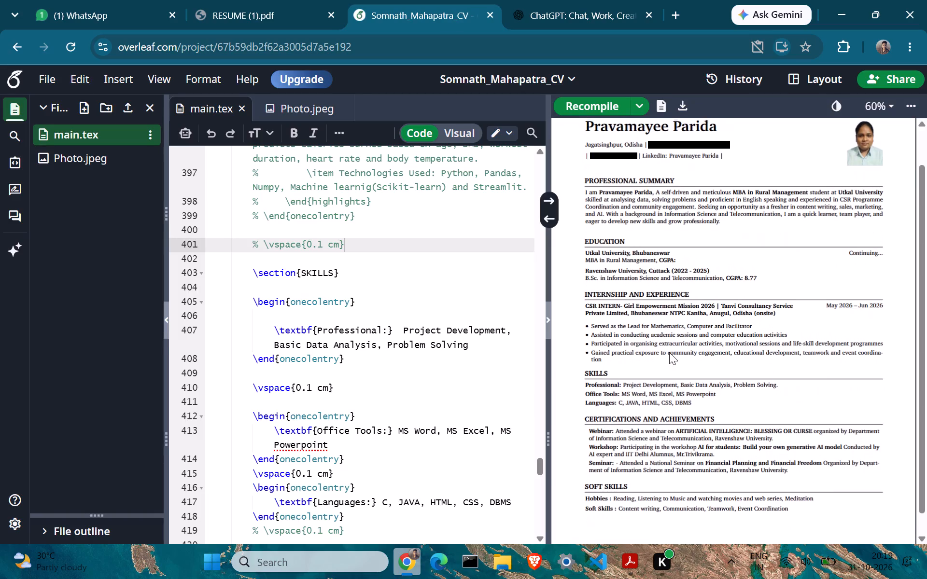
{"action": "scroll", "coordinate": [669, 352], "scroll_direction": "up", "scroll_amount": 1}
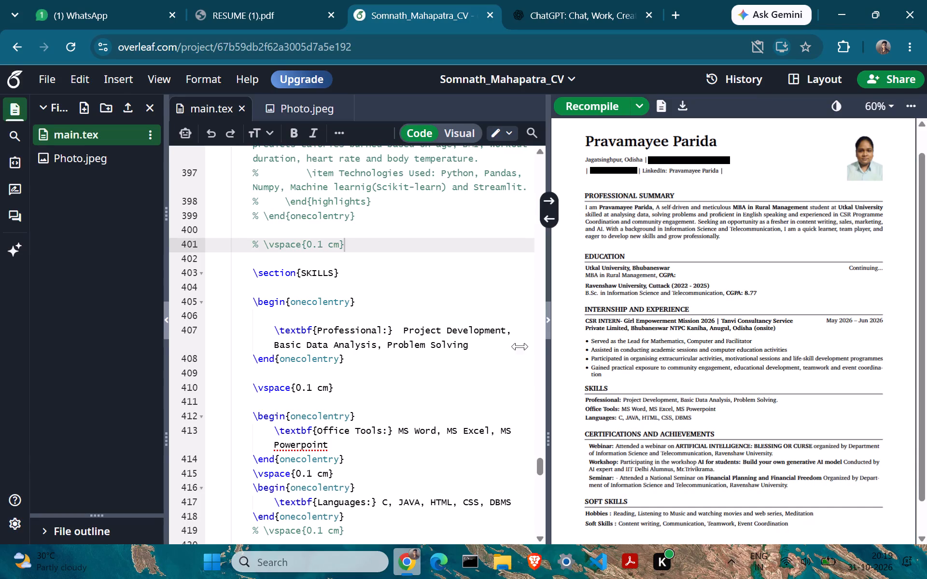
{"action": "double_click", "coordinate": [777, 318]}
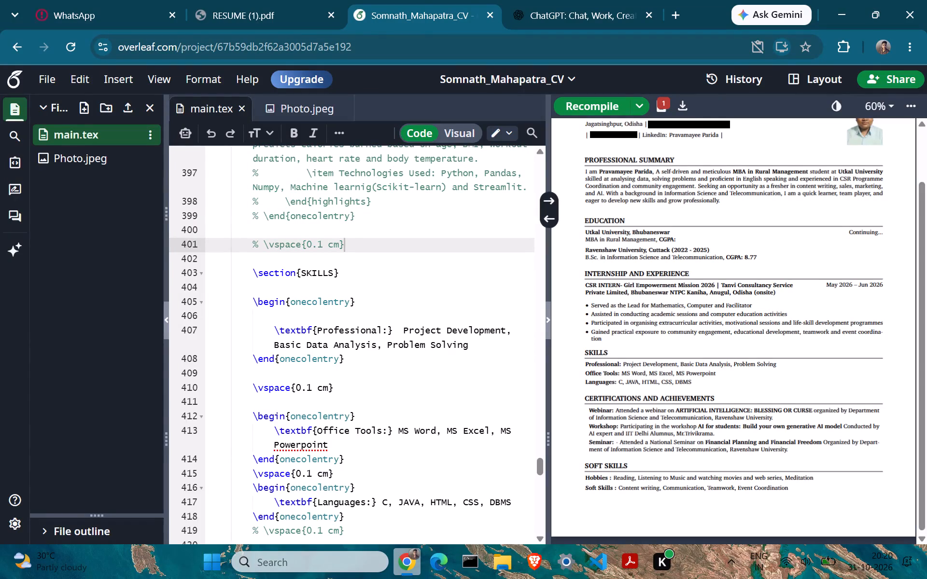
Look through the LaTeX source from the Skills and Certifications sections back up to the environment definitions and preamble.
{"action": "scroll", "coordinate": [402, 390], "scroll_direction": "down", "scroll_amount": 2}
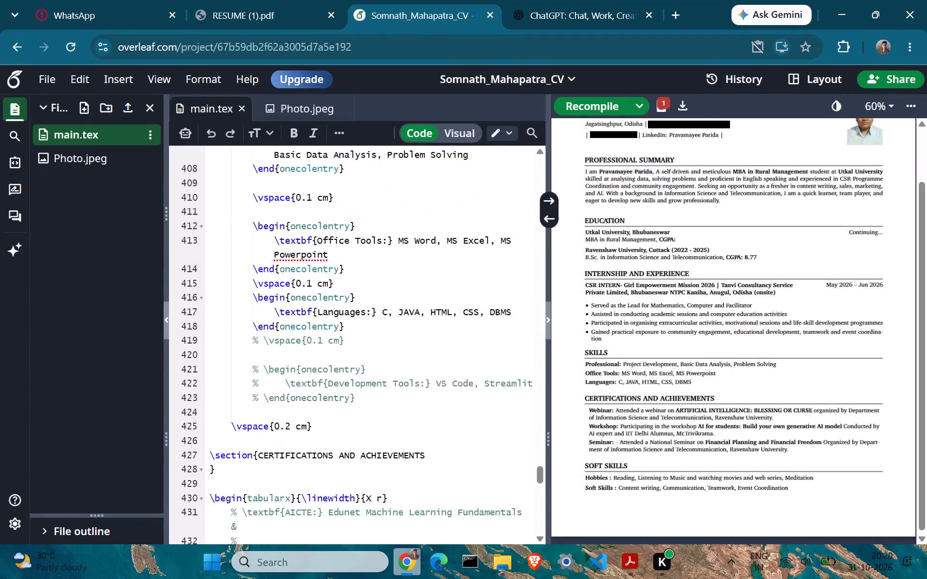
{"action": "scroll", "coordinate": [402, 390], "scroll_direction": "down", "scroll_amount": 1}
{"action": "scroll", "coordinate": [402, 390], "scroll_direction": "up", "scroll_amount": 10}
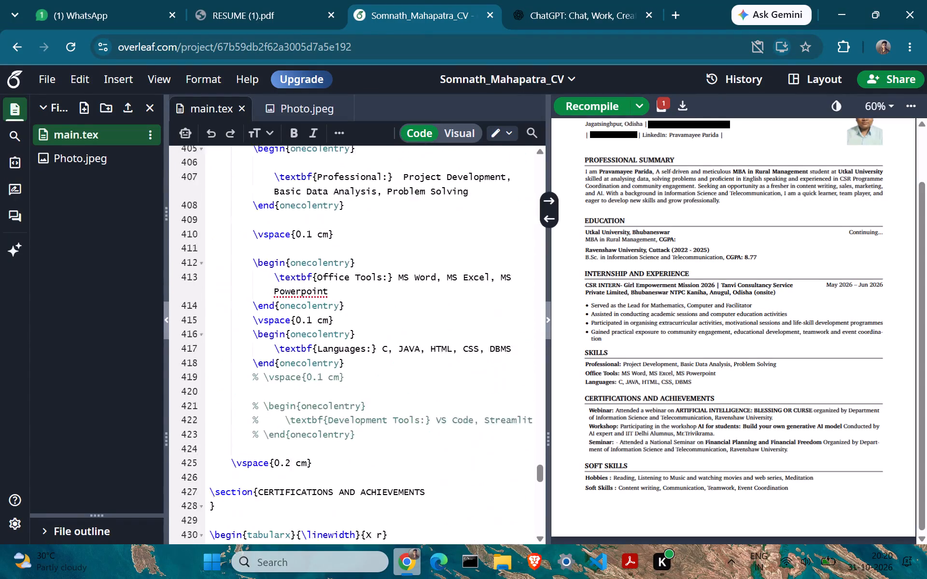
{"action": "scroll", "coordinate": [402, 390], "scroll_direction": "up", "scroll_amount": 3}
{"action": "scroll", "coordinate": [402, 390], "scroll_direction": "down", "scroll_amount": 4}
{"action": "scroll", "coordinate": [402, 390], "scroll_direction": "up", "scroll_amount": 2}
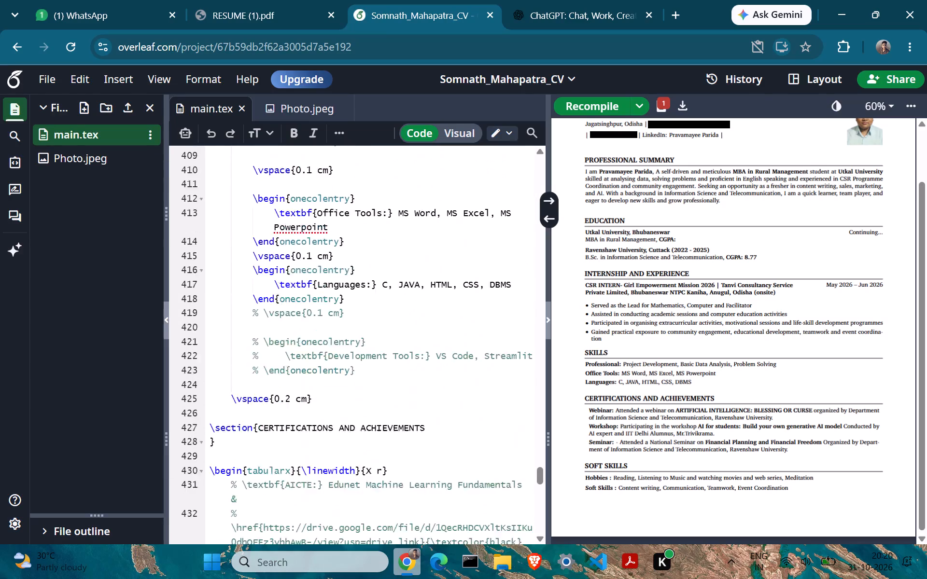
{"action": "scroll", "coordinate": [402, 390], "scroll_direction": "up", "scroll_amount": 13}
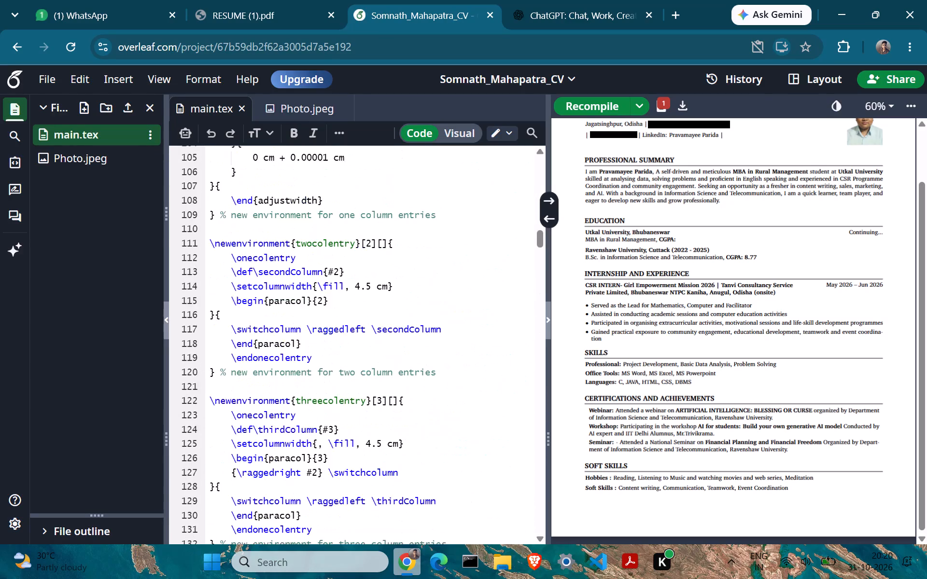
{"action": "scroll", "coordinate": [402, 390], "scroll_direction": "up", "scroll_amount": 5}
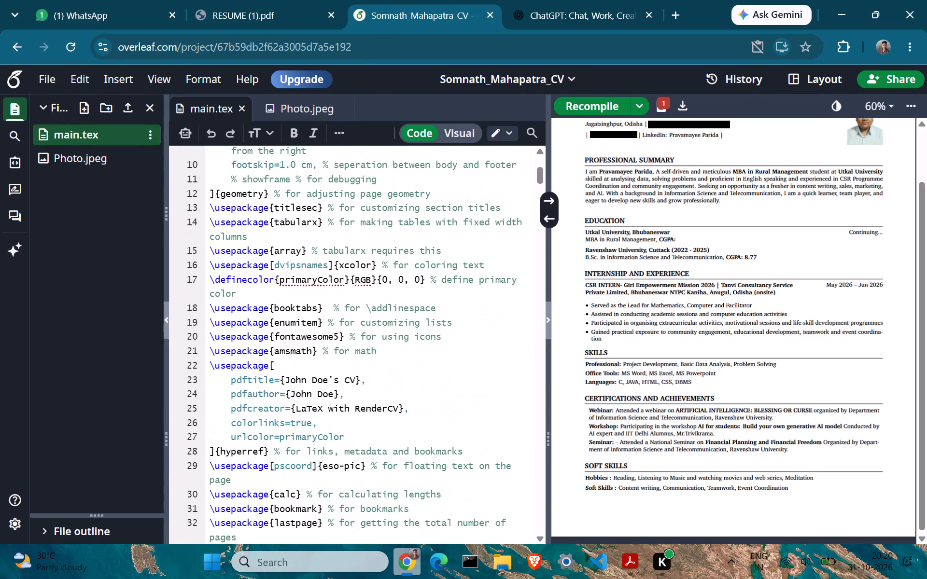
Copy the opening twocolentry block with the "May 2026 – Jun 2026" date from the Internship and Experience source.
{"action": "double_click", "coordinate": [637, 284]}
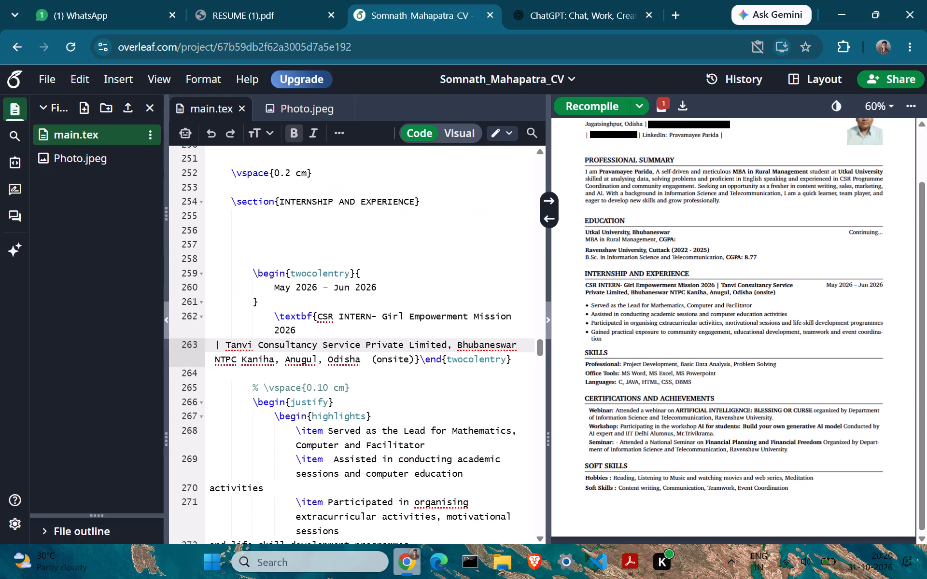
{"action": "left_click", "coordinate": [492, 233]}
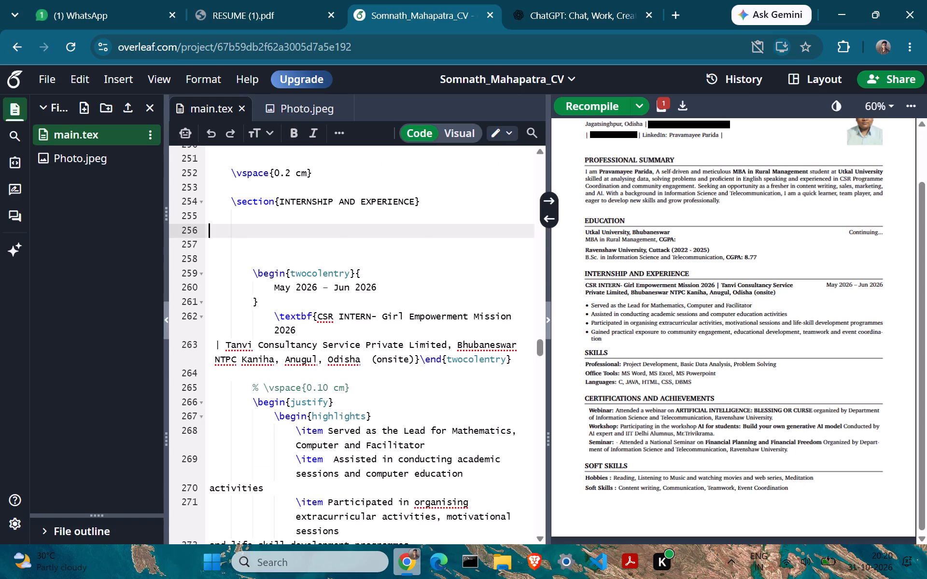
{"action": "left_click", "coordinate": [490, 296]}
{"action": "left_click", "coordinate": [428, 270]}
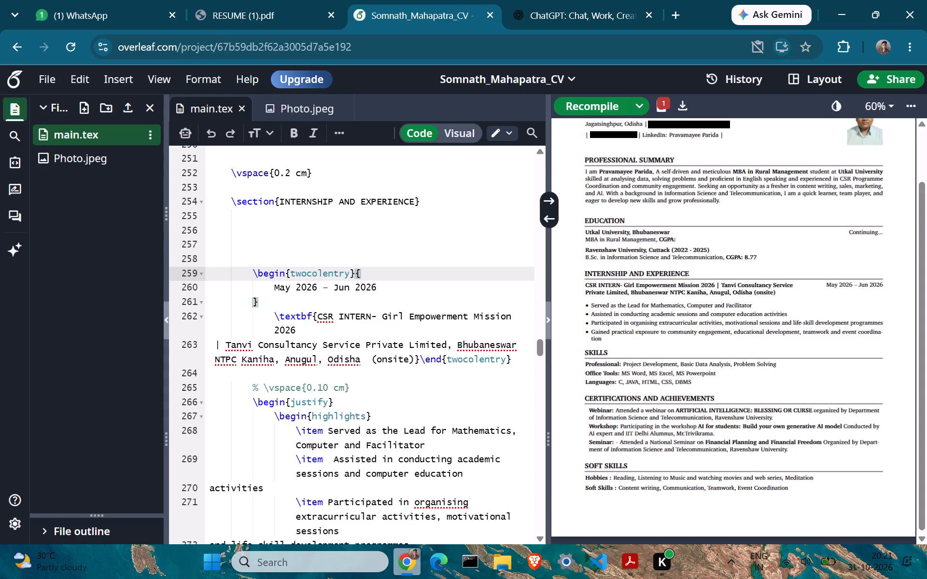
{"action": "left_click", "coordinate": [426, 255]}
{"action": "left_click_drag", "start_coordinate": [271, 304], "coordinate": [266, 284]}
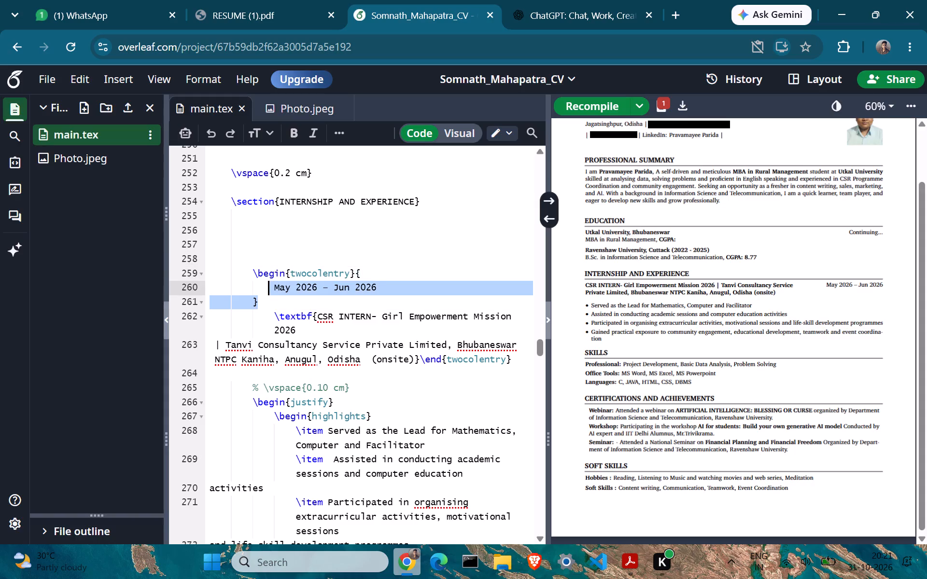
{"action": "left_click_drag", "start_coordinate": [266, 284], "coordinate": [254, 275]}
{"action": "key", "text": "ctrl+c"}
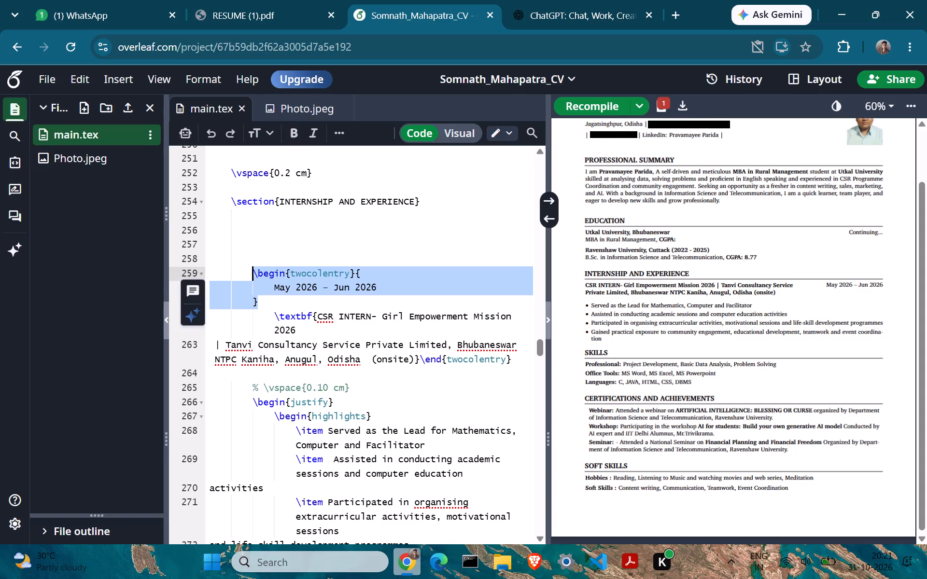
{"action": "left_click", "coordinate": [376, 298]}
Locate the source of the Ravenshaw University entry in the Education section.
{"action": "double_click", "coordinate": [625, 250]}
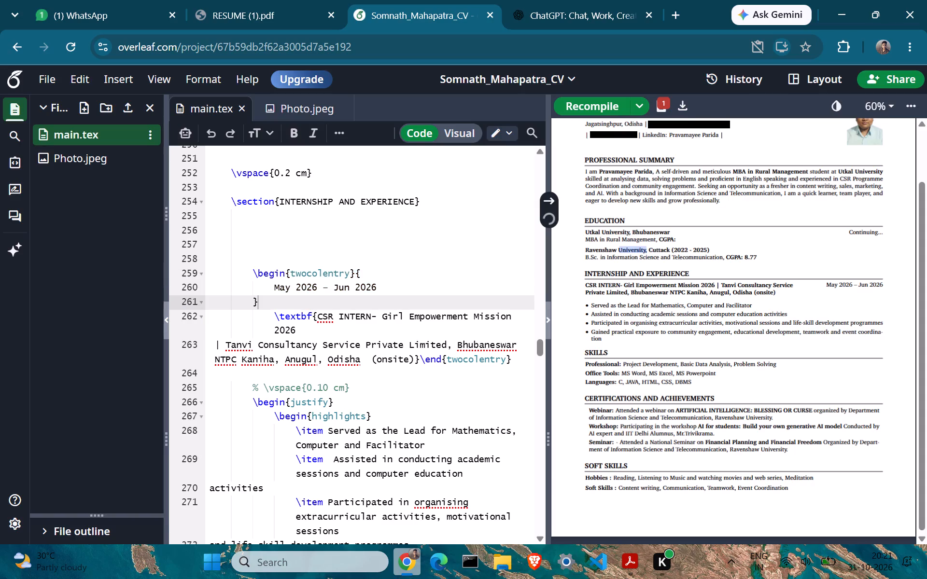
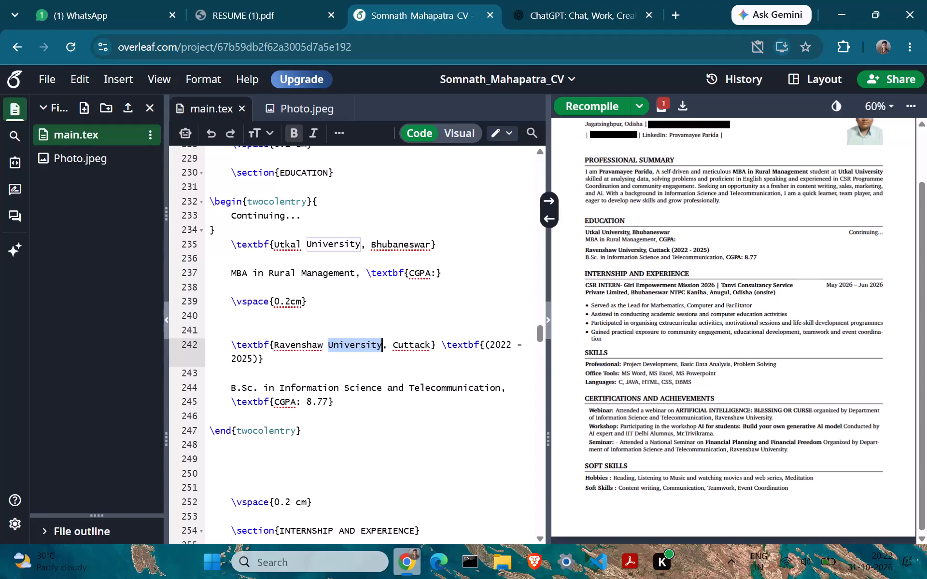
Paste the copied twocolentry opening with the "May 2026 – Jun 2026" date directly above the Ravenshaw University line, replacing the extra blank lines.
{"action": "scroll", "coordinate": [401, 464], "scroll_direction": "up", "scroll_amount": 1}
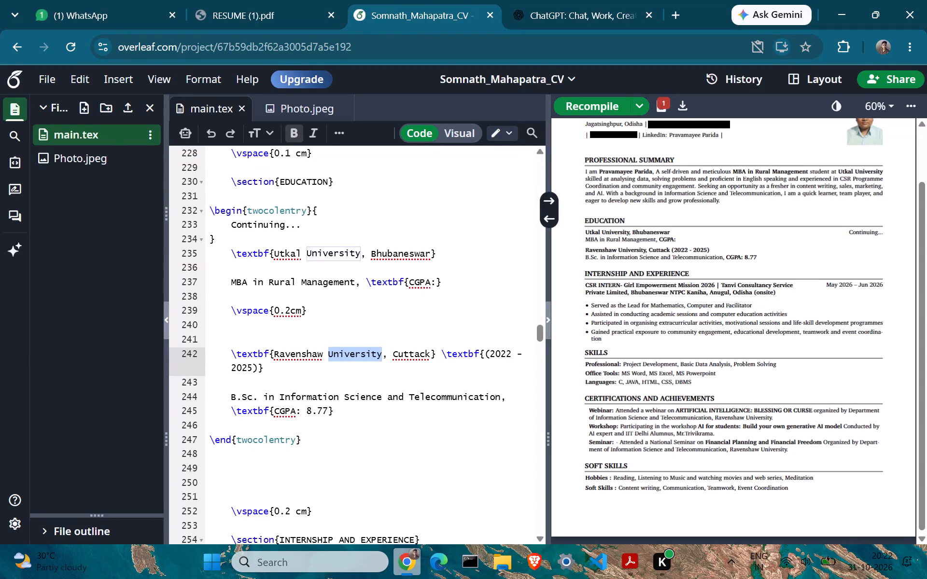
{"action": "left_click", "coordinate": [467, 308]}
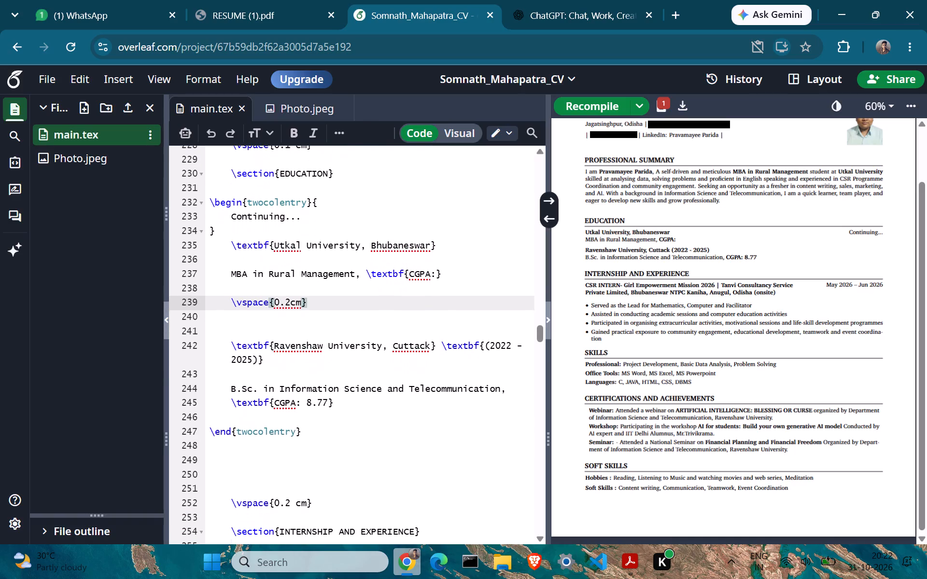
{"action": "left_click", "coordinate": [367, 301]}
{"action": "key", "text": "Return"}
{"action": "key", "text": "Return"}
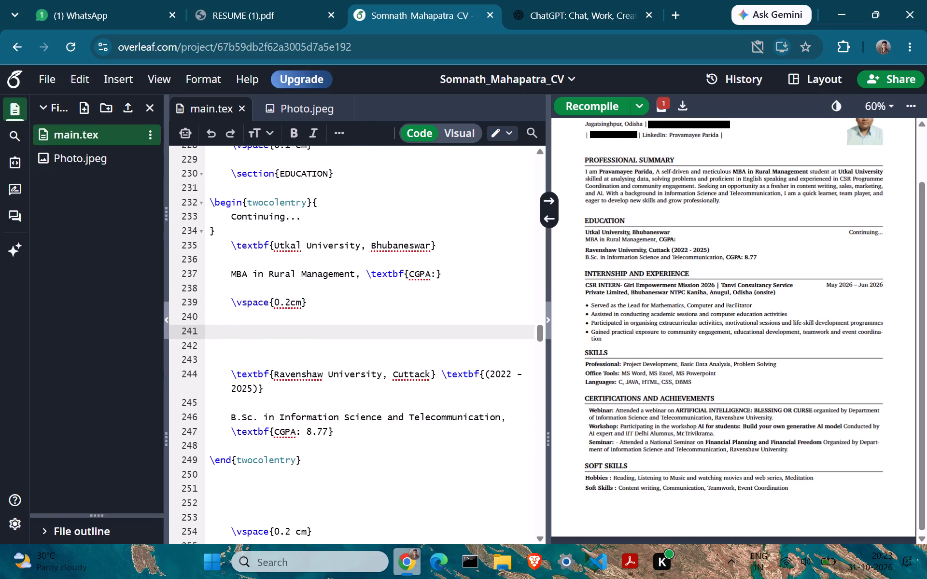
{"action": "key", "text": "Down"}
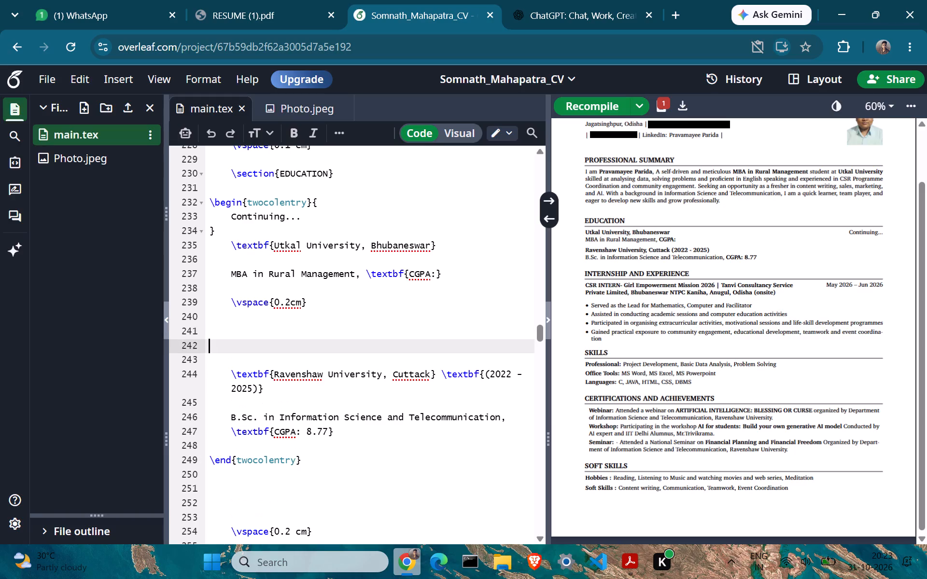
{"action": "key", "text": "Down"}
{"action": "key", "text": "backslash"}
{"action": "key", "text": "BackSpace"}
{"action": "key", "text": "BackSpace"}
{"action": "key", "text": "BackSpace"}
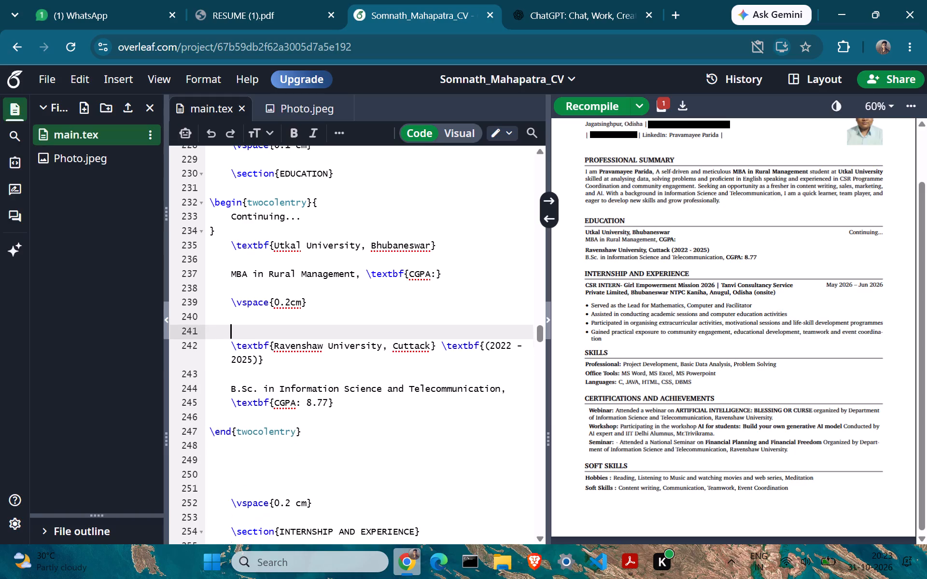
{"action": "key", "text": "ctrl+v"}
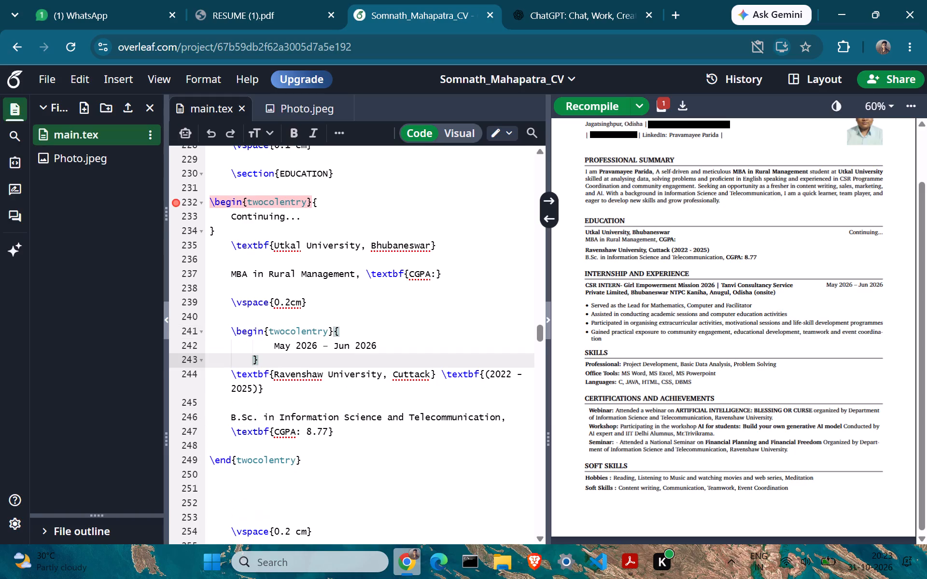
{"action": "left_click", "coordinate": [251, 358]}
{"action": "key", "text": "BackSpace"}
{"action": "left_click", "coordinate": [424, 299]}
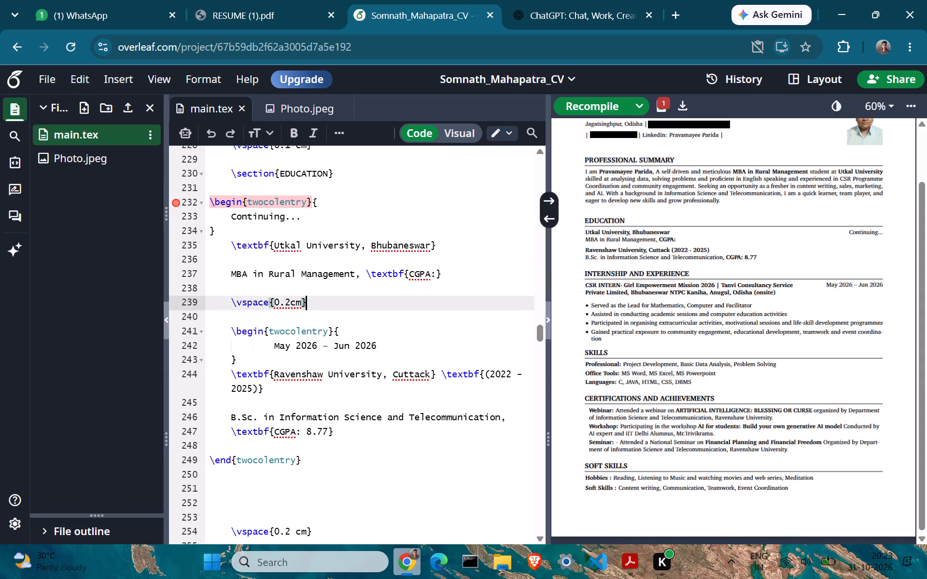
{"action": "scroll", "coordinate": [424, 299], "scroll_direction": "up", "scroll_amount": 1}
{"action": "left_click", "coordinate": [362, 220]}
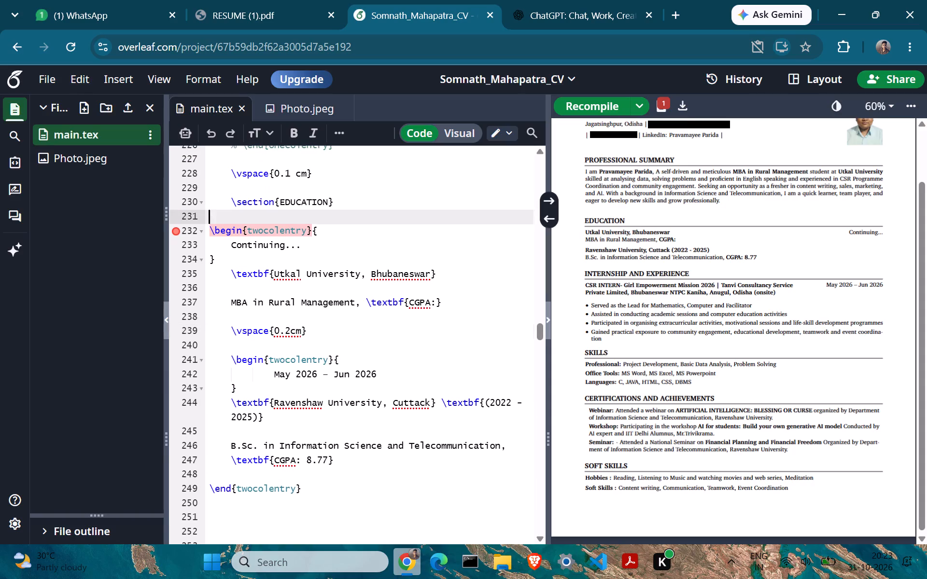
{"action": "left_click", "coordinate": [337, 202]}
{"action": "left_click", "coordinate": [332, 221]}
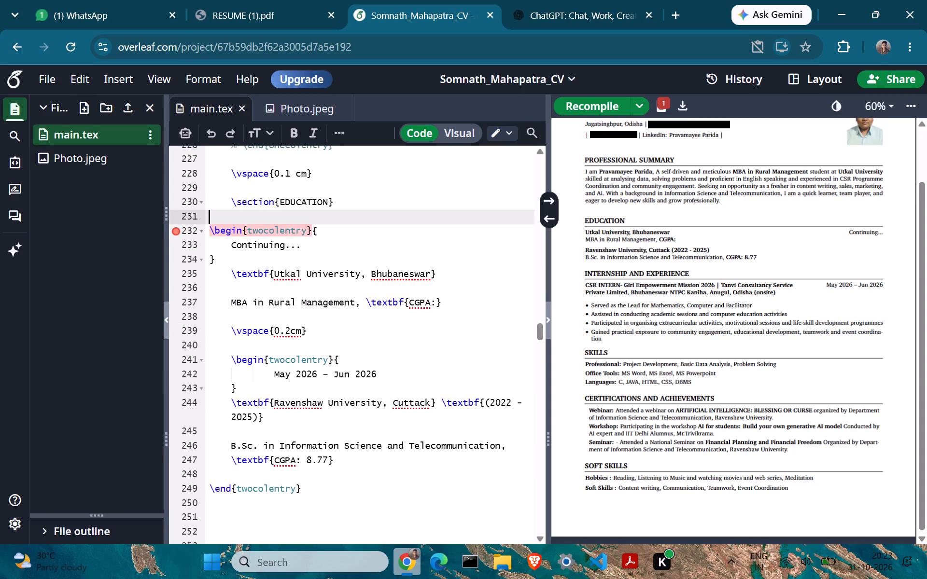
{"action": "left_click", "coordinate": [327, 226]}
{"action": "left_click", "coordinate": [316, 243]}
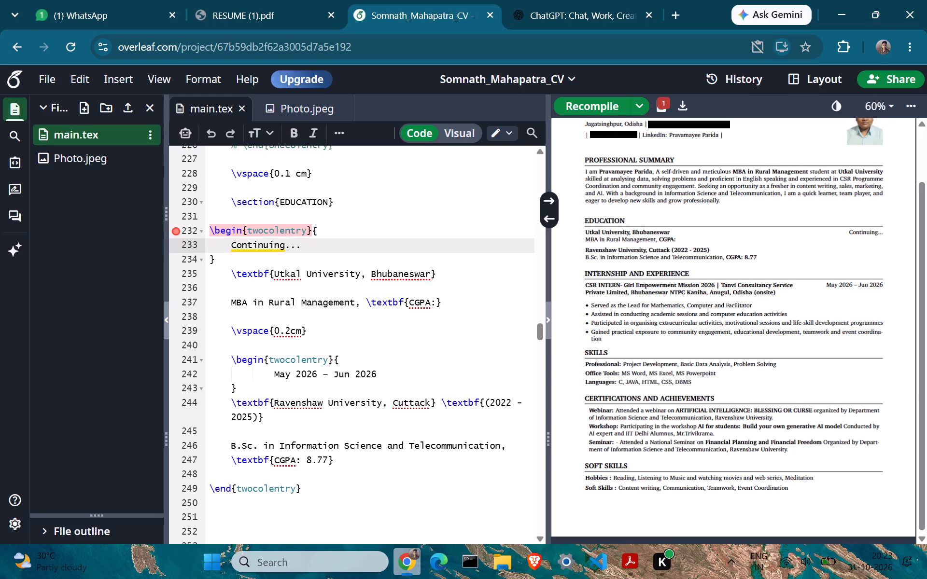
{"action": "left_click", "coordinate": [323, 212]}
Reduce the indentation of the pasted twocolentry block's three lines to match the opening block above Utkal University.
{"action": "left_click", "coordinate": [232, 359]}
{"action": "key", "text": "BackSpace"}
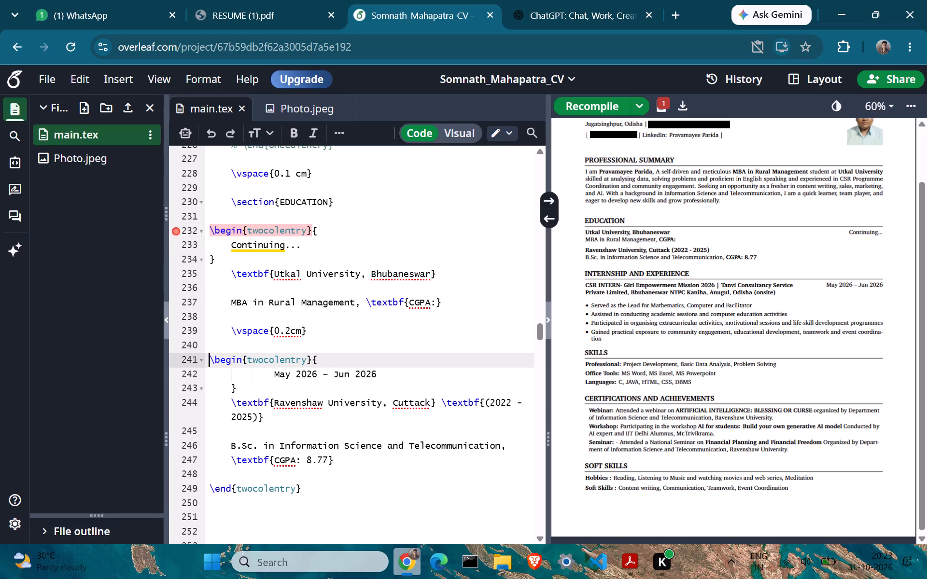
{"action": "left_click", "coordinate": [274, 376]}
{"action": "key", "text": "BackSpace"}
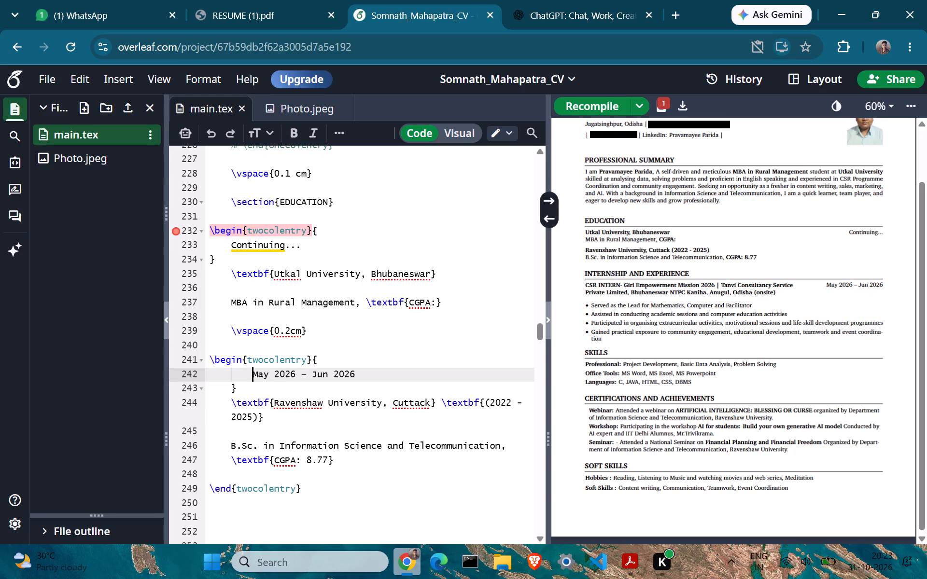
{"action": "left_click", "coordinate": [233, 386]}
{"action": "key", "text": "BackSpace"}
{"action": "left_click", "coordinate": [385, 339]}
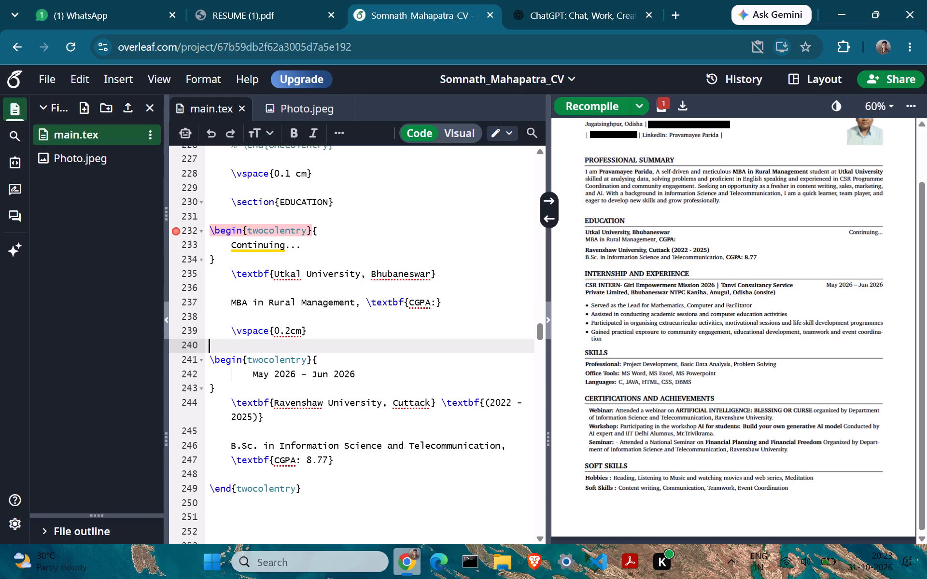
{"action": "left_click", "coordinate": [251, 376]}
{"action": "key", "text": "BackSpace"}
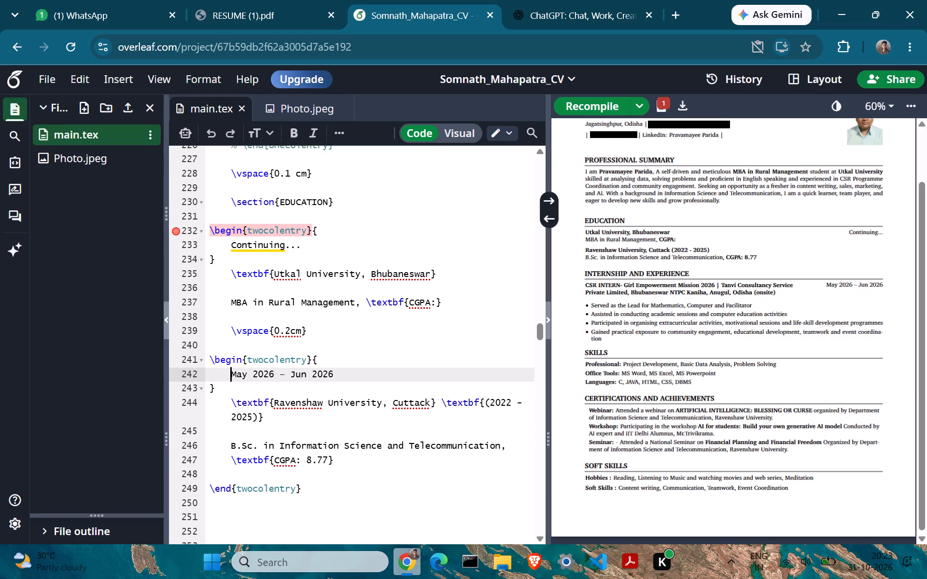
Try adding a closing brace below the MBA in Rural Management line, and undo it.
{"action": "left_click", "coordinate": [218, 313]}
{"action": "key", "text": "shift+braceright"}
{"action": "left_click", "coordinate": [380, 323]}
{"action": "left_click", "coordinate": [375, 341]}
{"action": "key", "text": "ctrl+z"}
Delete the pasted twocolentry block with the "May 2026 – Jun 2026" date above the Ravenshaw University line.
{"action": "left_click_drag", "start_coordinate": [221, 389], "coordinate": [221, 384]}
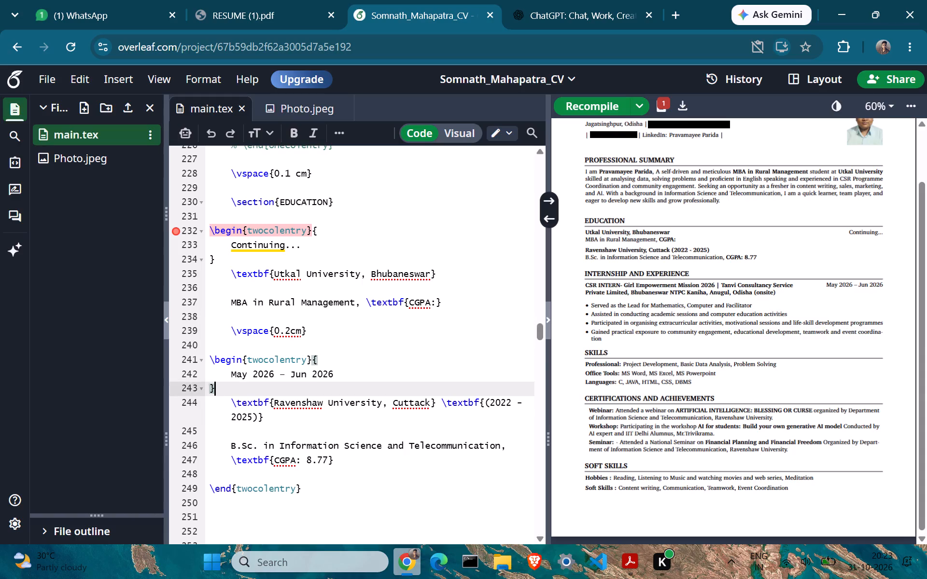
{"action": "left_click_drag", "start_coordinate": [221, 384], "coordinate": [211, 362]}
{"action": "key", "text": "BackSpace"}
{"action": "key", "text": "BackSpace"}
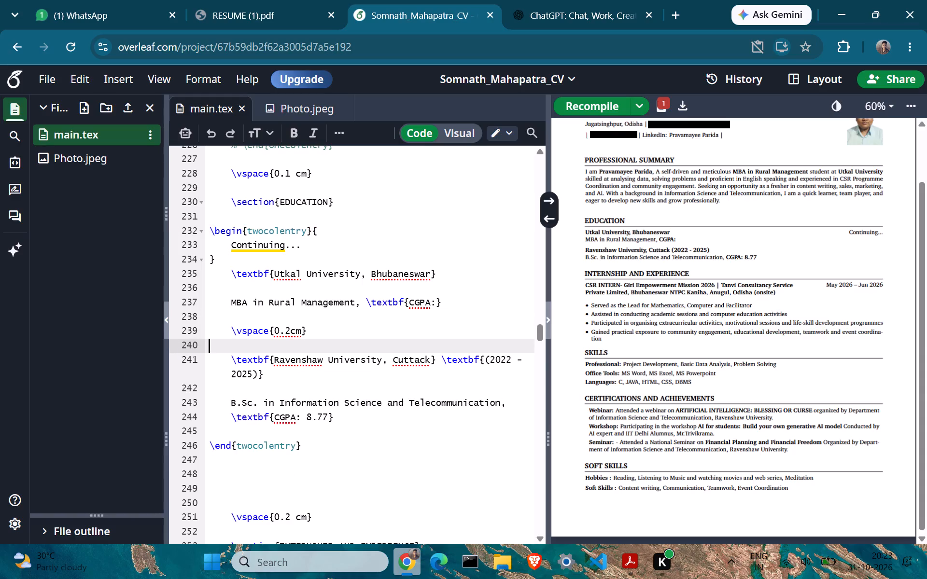
Remove the \textbf wrapper from (2022 - 2025) in the Ravenshaw University line and recompile the CV.
{"action": "left_click", "coordinate": [484, 362]}
{"action": "key", "text": "BackSpace"}
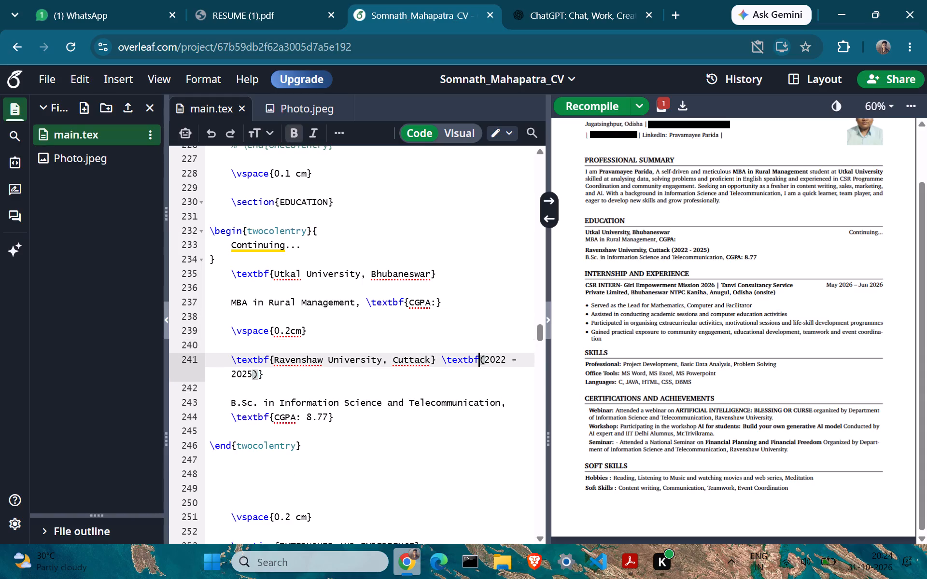
{"action": "key", "text": "BackSpace"}
{"action": "key", "text": "BackSpace"}
{"action": "key", "text": "BackSpace"}
{"action": "key", "text": "BackSpace"}
{"action": "key", "text": "BackSpace"}
{"action": "key", "text": "BackSpace"}
{"action": "key", "text": "BackSpace"}
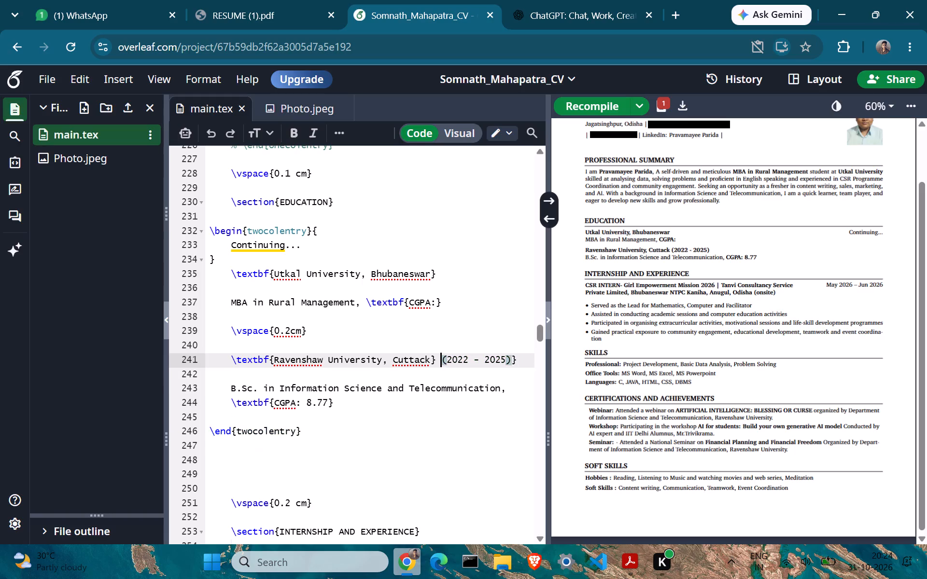
{"action": "left_click", "coordinate": [528, 362]}
{"action": "key", "text": "BackSpace"}
{"action": "left_click", "coordinate": [466, 259]}
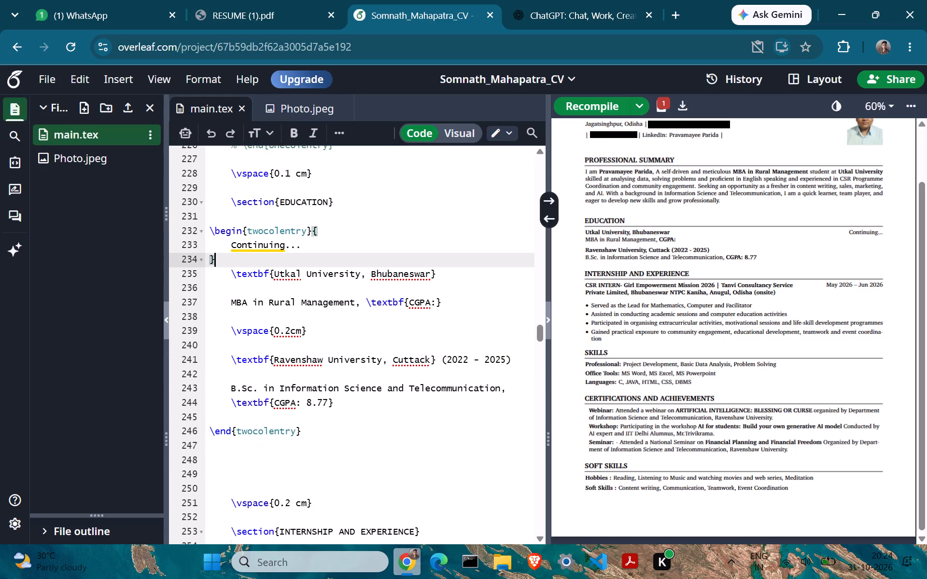
{"action": "left_click", "coordinate": [585, 109]}
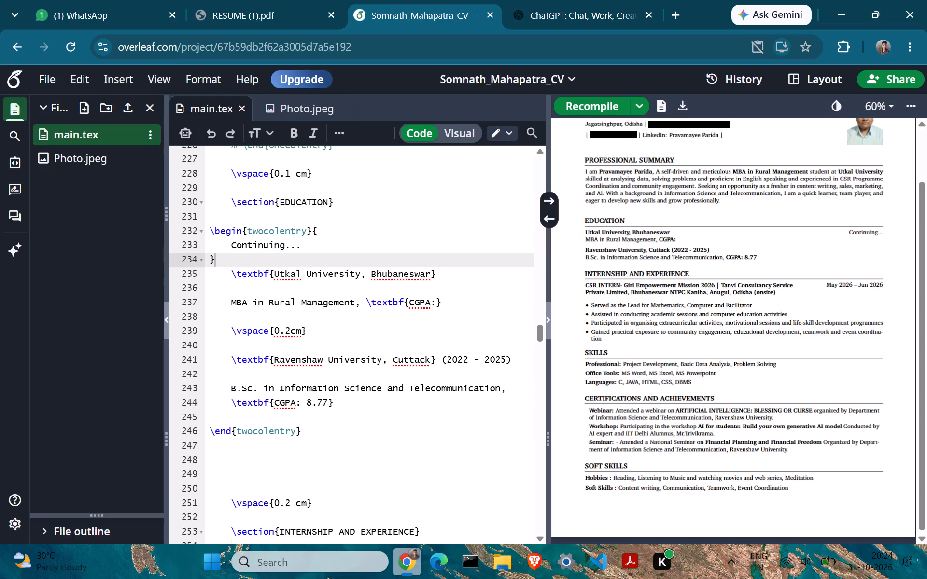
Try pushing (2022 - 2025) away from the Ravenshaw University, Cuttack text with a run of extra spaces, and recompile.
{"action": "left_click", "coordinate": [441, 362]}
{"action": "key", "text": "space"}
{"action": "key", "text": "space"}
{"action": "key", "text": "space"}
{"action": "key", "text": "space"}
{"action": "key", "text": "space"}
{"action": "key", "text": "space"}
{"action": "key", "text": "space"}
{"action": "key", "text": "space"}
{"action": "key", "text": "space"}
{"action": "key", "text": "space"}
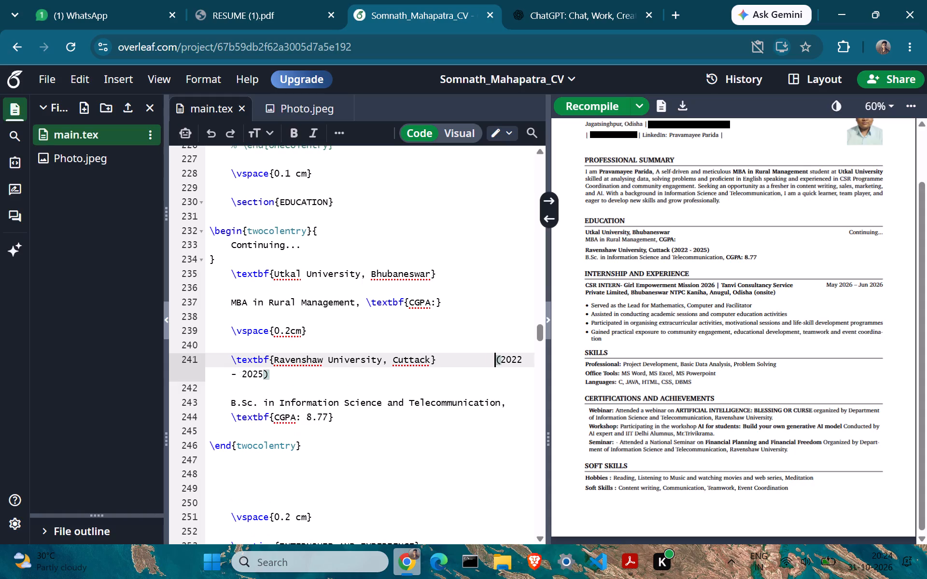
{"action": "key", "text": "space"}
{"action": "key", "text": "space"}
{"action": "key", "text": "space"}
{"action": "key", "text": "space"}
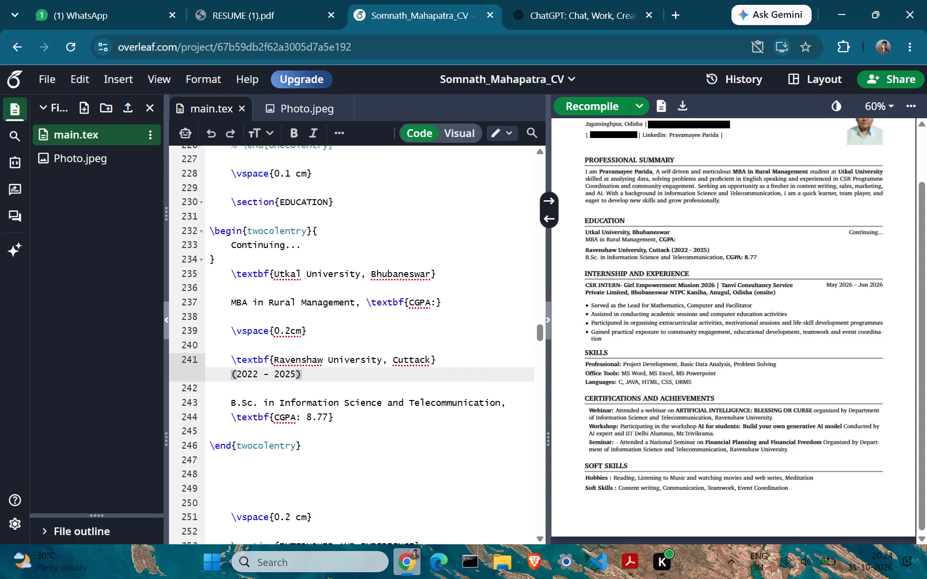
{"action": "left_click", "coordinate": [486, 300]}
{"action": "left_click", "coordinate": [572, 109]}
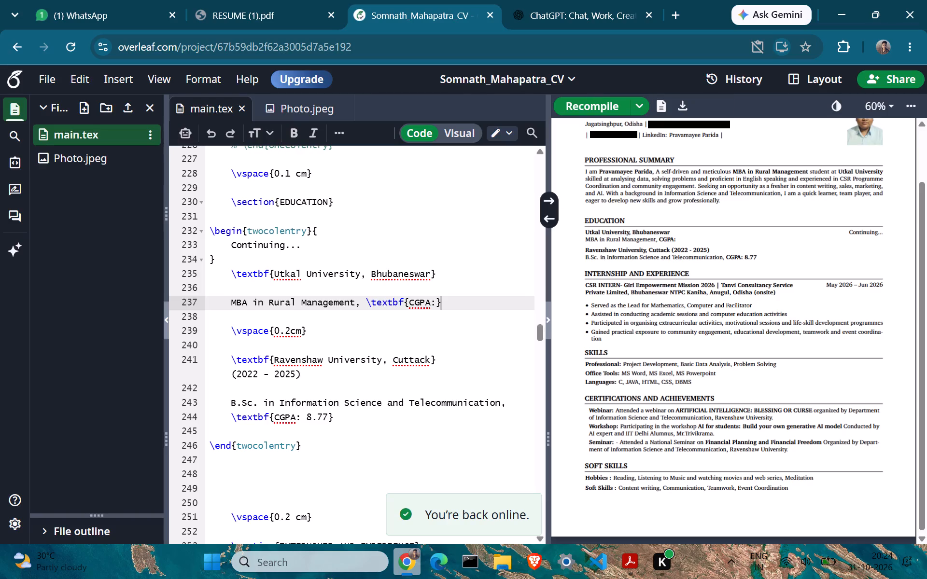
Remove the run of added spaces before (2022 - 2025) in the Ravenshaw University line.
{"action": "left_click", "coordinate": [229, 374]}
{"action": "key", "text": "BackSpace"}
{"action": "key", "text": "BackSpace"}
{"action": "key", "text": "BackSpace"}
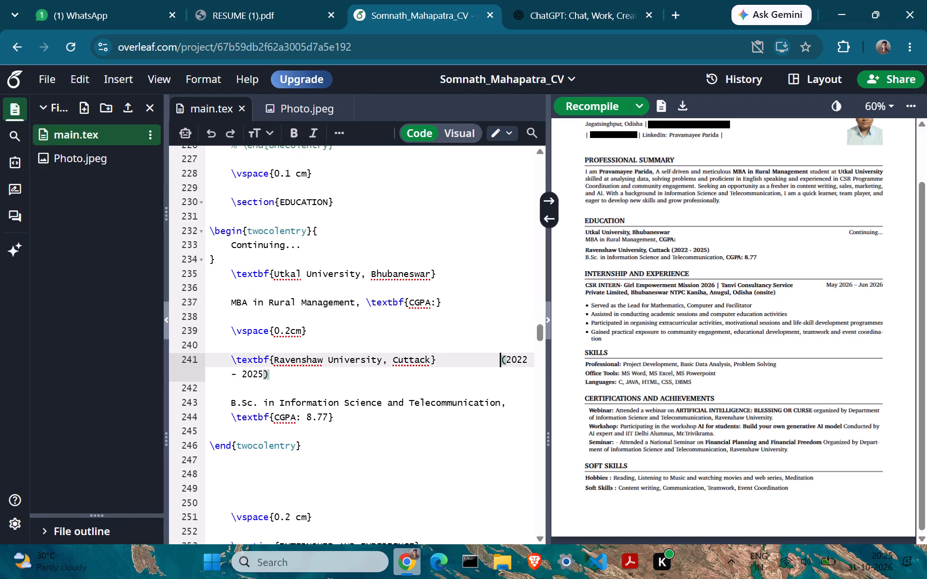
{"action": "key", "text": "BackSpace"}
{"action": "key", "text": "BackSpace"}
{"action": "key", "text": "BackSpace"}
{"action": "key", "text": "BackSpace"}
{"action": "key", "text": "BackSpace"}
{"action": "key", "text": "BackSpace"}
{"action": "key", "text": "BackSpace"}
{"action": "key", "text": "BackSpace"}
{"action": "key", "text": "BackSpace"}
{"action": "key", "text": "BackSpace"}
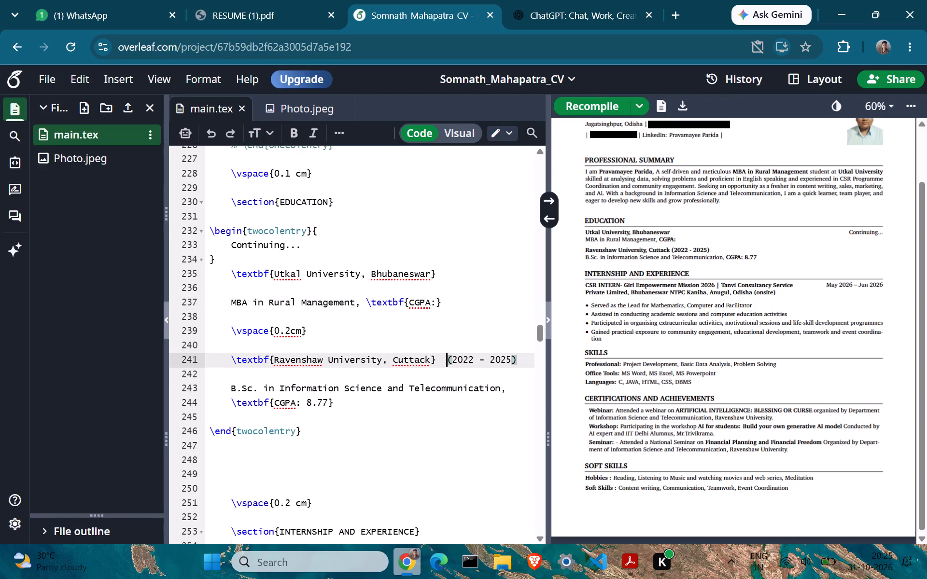
Delete the remaining extra space before (2022 - 2025) in the Ravenshaw University, Cuttack line.
{"action": "key", "text": "BackSpace"}
{"action": "left_click", "coordinate": [393, 340]}
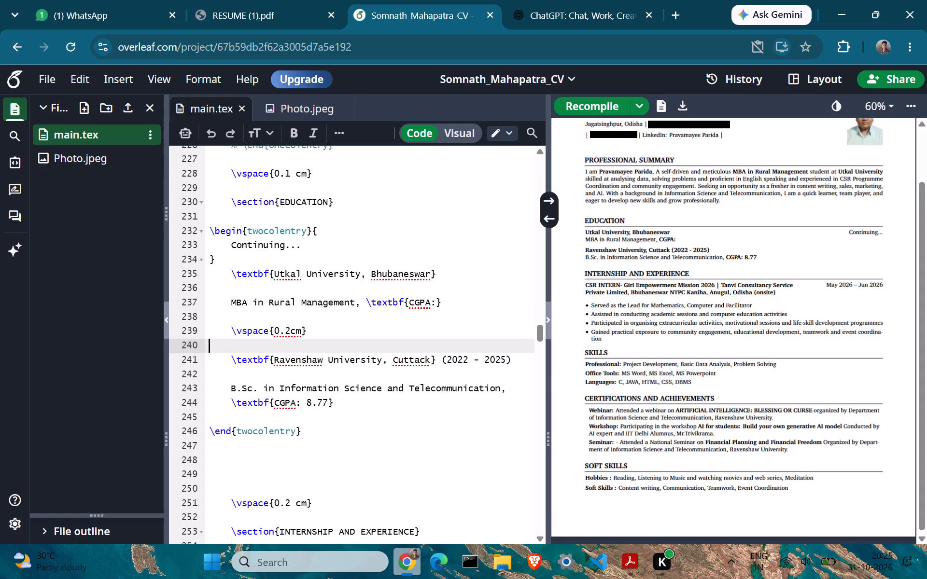